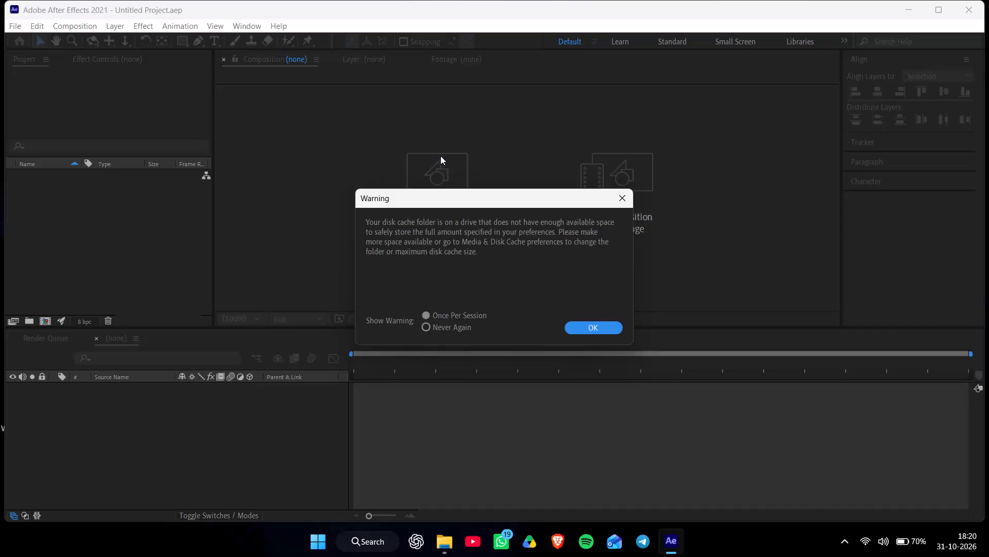
Create a new composition from the footage file Comp 1_prob3 on the Work (B:) drive.
{"action": "left_click", "coordinate": [602, 325]}
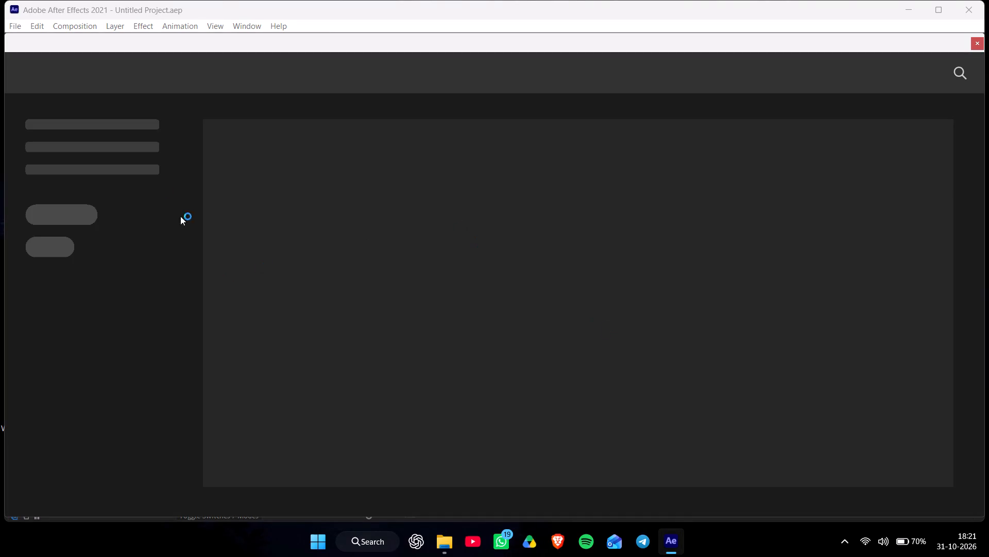
{"action": "left_click", "coordinate": [976, 45]}
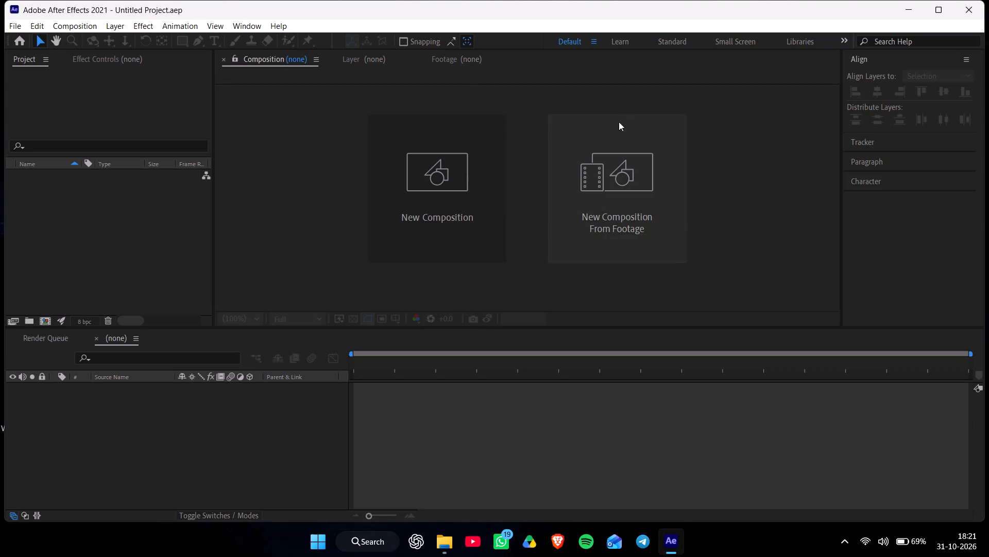
{"action": "left_click", "coordinate": [623, 138]}
{"action": "scroll", "coordinate": [401, 201], "scroll_direction": "down", "scroll_amount": 7}
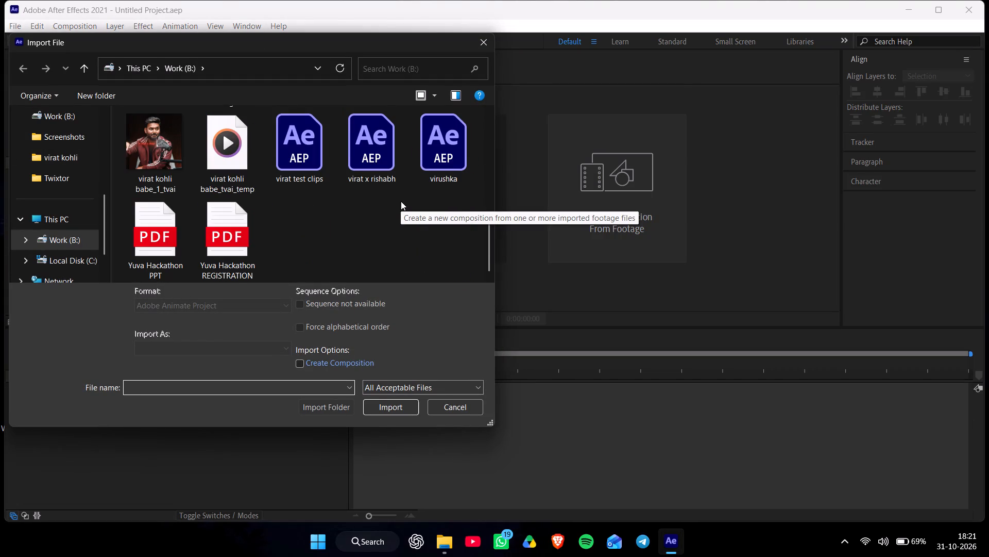
{"action": "scroll", "coordinate": [401, 201], "scroll_direction": "up", "scroll_amount": 1}
{"action": "left_click", "coordinate": [151, 171]}
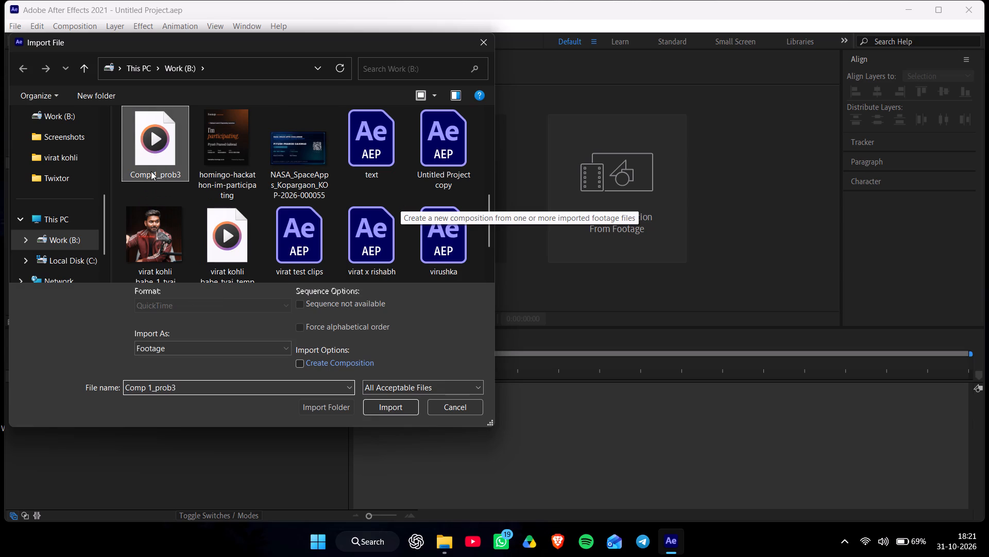
{"action": "left_click", "coordinate": [399, 411]}
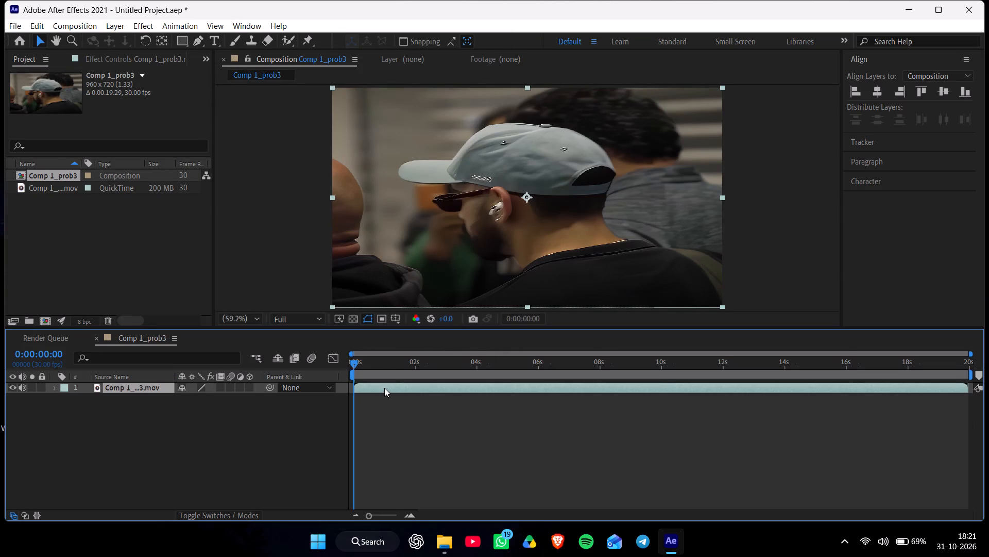
Fit the Comp 1_prob3 footage layer to the composition's height.
{"action": "left_click", "coordinate": [384, 388]}
{"action": "key", "text": "ctrl+alt+shift+g"}
Play the composition from the start to review the clip.
{"action": "key", "text": "space"}
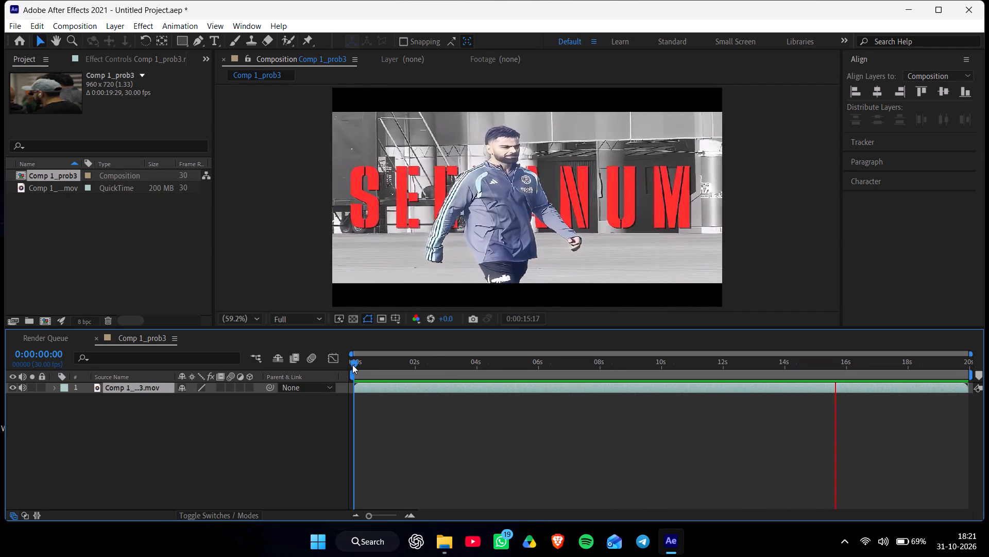
{"action": "left_click", "coordinate": [364, 361]}
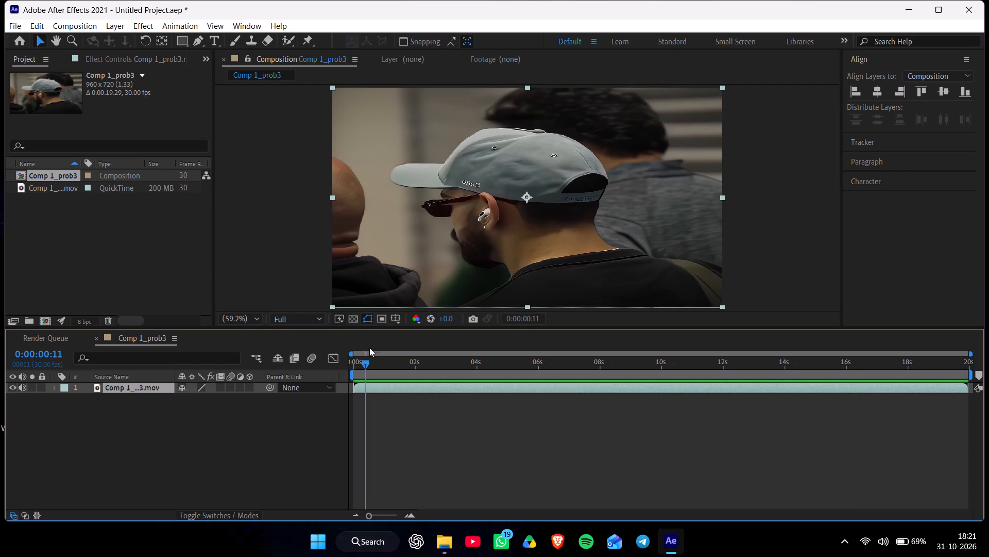
Switch to File Explorer, open the recent file Comp 1_prob3 in the media player, close the player and return to After Effects.
{"action": "right_click", "coordinate": [319, 55]}
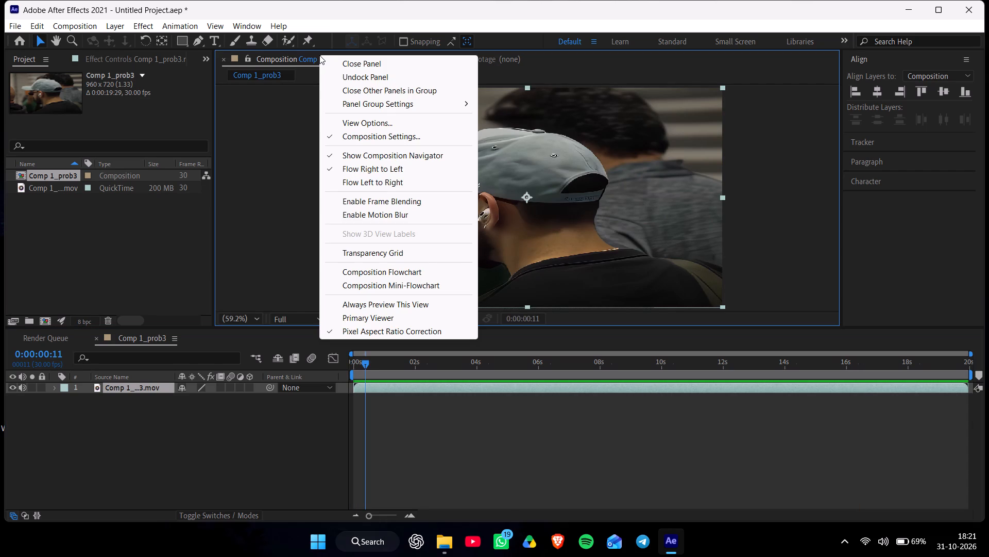
{"action": "left_click", "coordinate": [441, 538]}
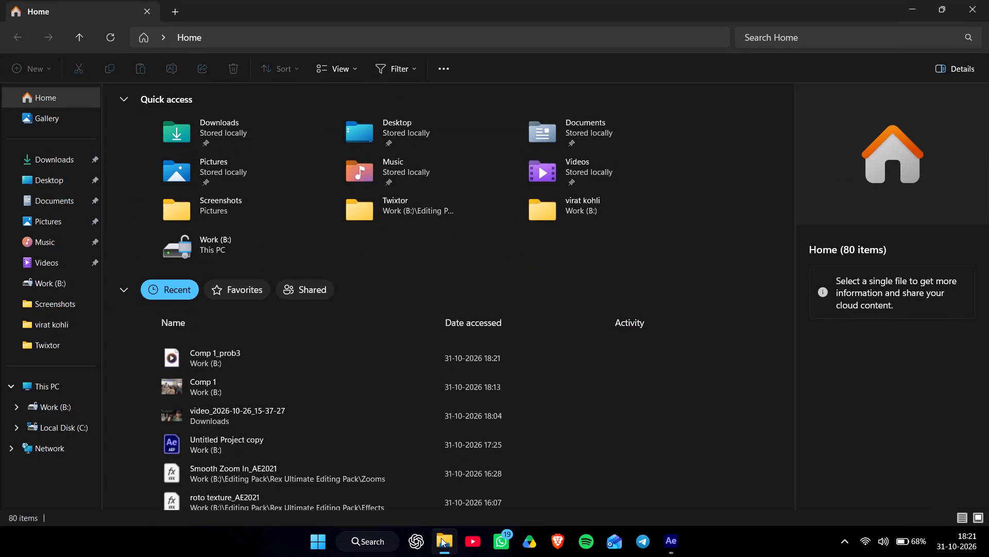
{"action": "double_click", "coordinate": [230, 352]}
{"action": "double_click", "coordinate": [262, 356]}
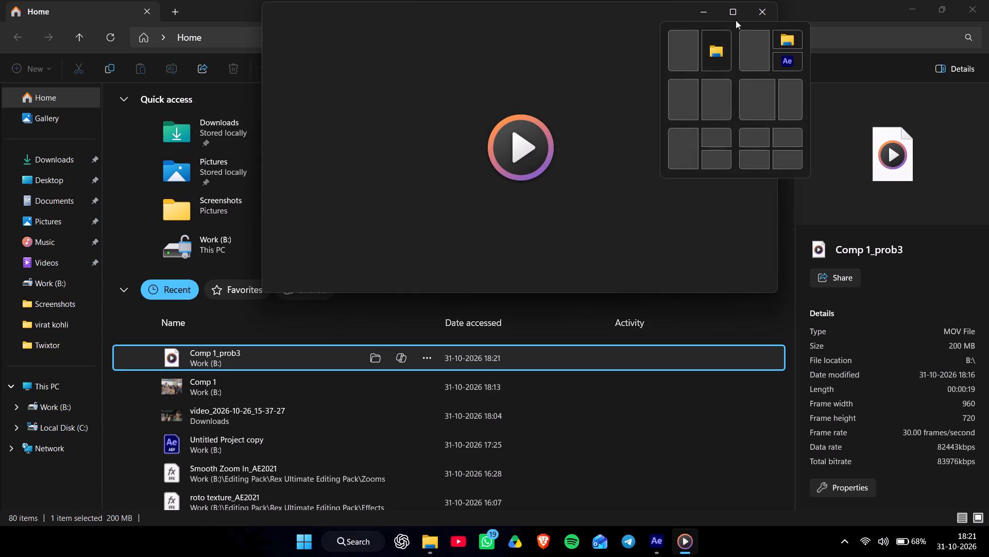
{"action": "left_click", "coordinate": [646, 99]}
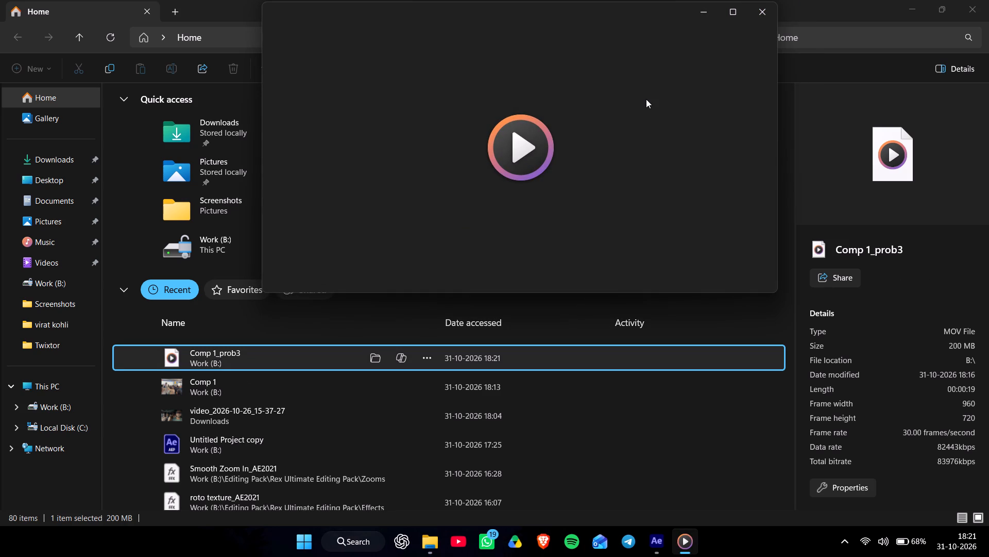
{"action": "left_click", "coordinate": [756, 22]}
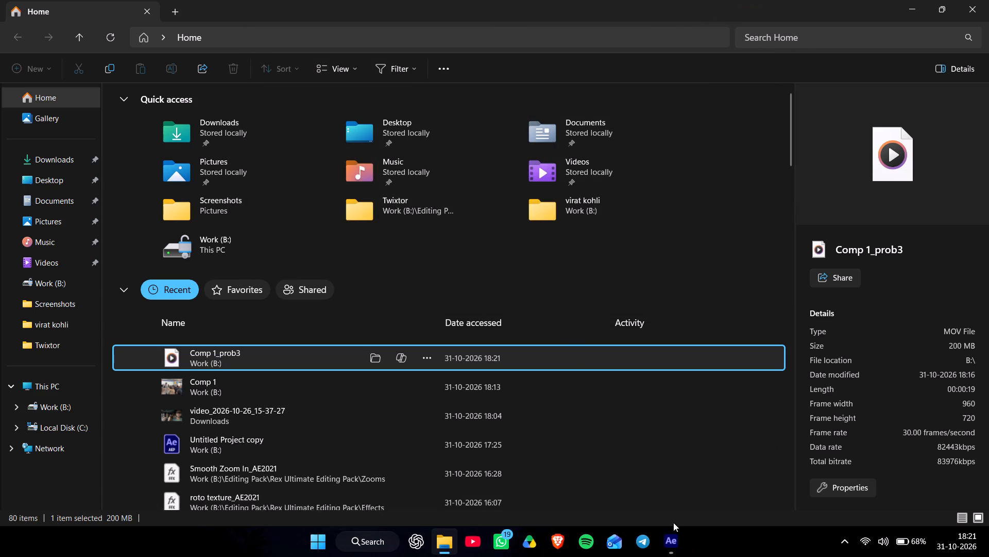
{"action": "left_click", "coordinate": [662, 554]}
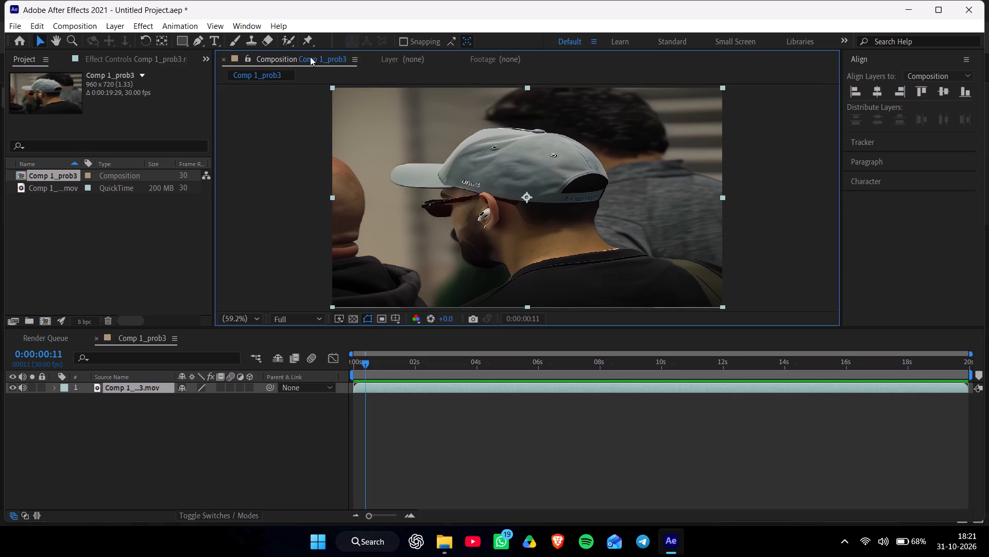
Open the composition settings of Comp 1_prob3.
{"action": "right_click", "coordinate": [310, 57]}
{"action": "left_click", "coordinate": [338, 137]}
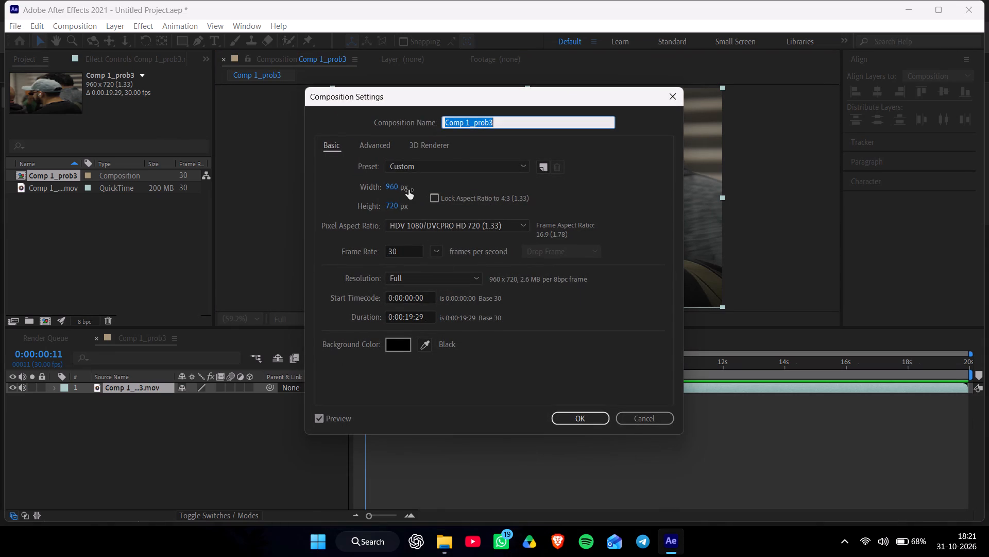
Accept the composition settings of Comp 1_prob3 without changing any values.
{"action": "left_click", "coordinate": [593, 417]}
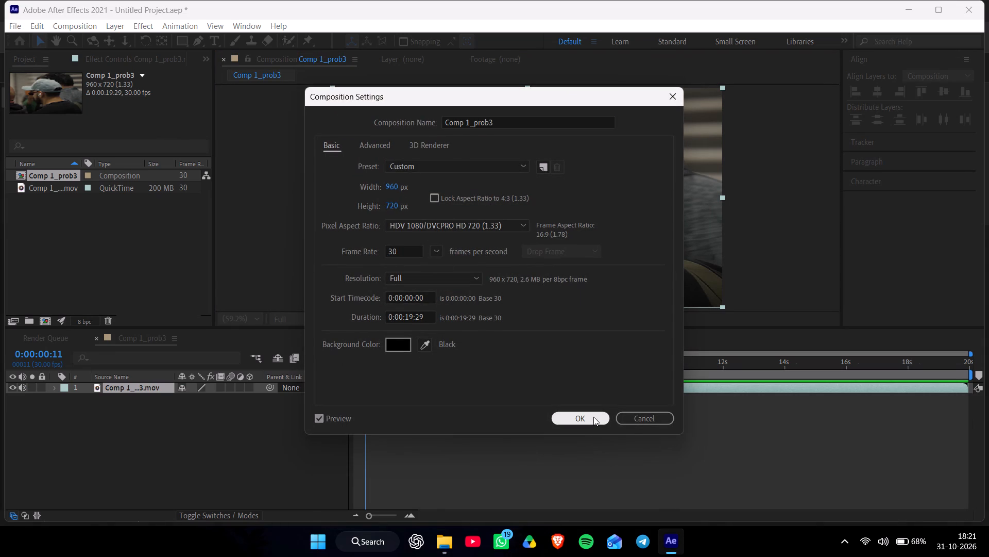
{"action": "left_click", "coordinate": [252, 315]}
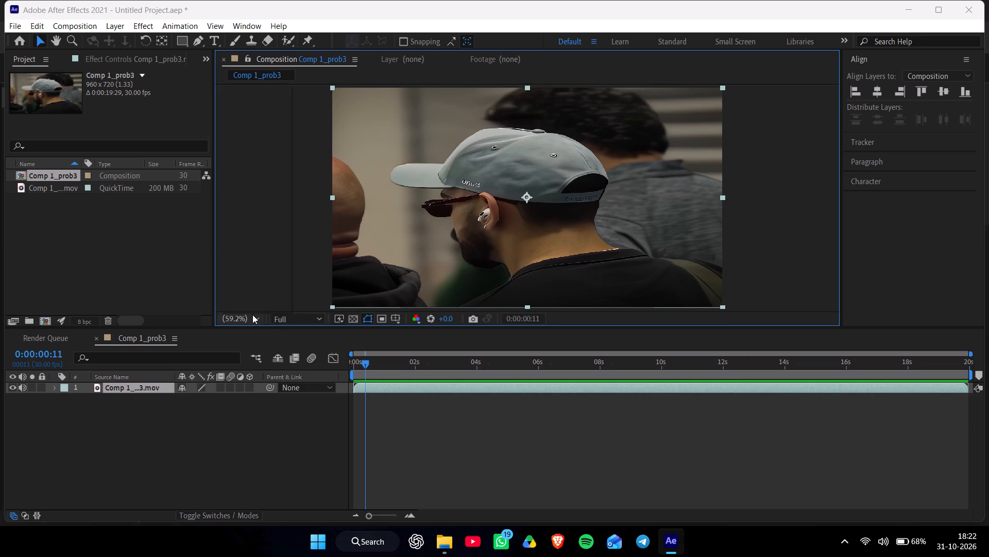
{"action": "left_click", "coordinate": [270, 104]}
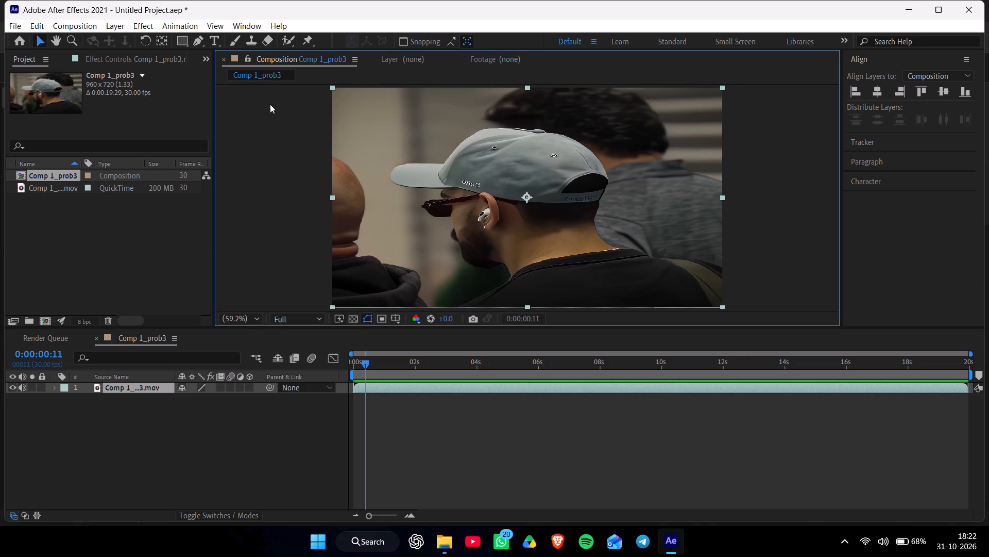
Scrub through the Comp 1_prob3 timeline to 0:00:09:14 and play the composition preview to review the clip.
{"action": "left_click_drag", "start_coordinate": [414, 363], "coordinate": [466, 364]}
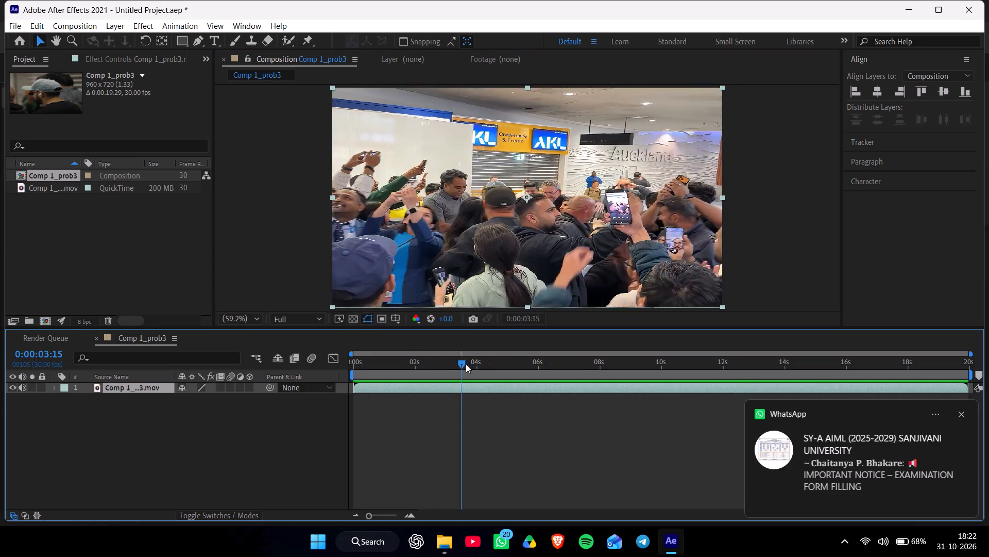
{"action": "left_click_drag", "start_coordinate": [466, 364], "coordinate": [709, 396]}
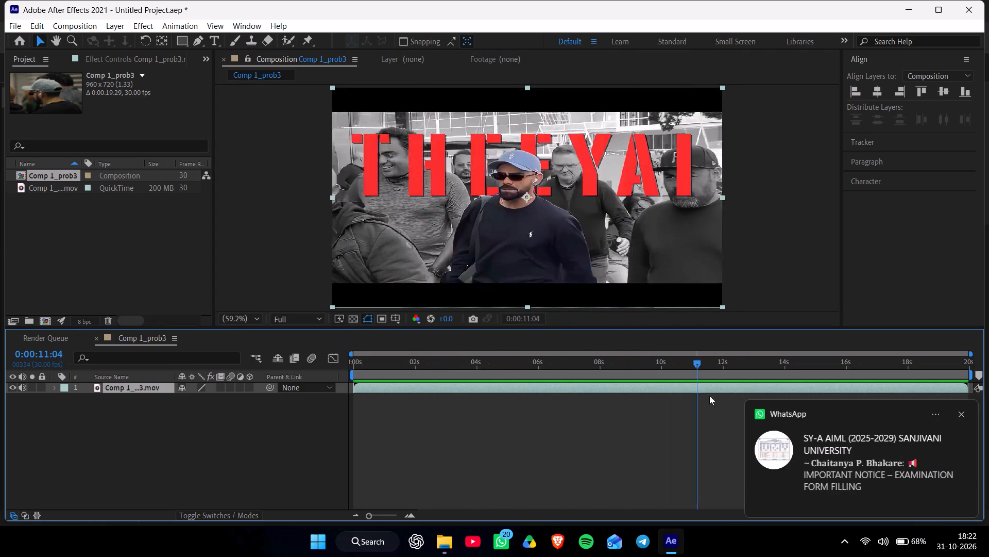
{"action": "left_click_drag", "start_coordinate": [709, 396], "coordinate": [645, 384]}
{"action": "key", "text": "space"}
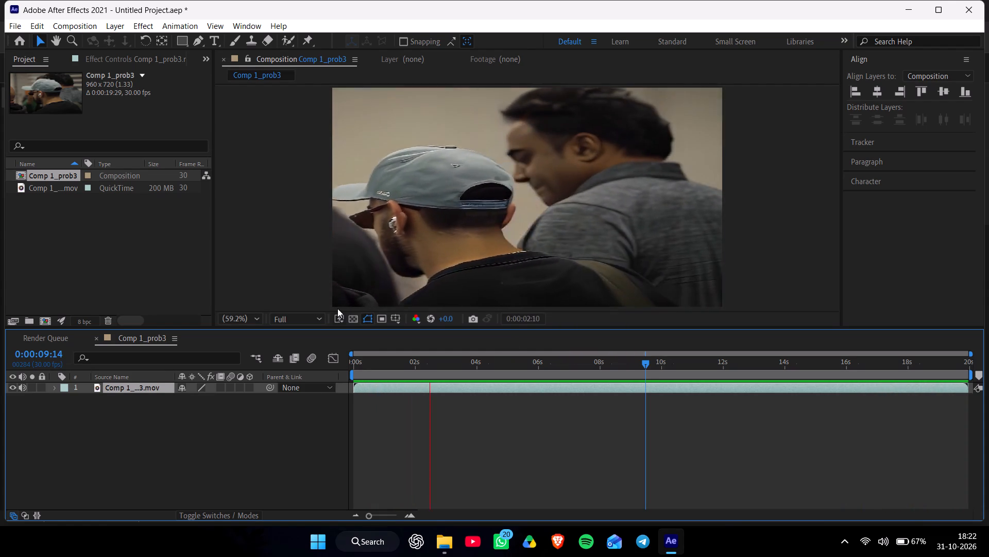
Open the preview resolution options for the Comp 1_prob3 composition view.
{"action": "left_click", "coordinate": [313, 313]}
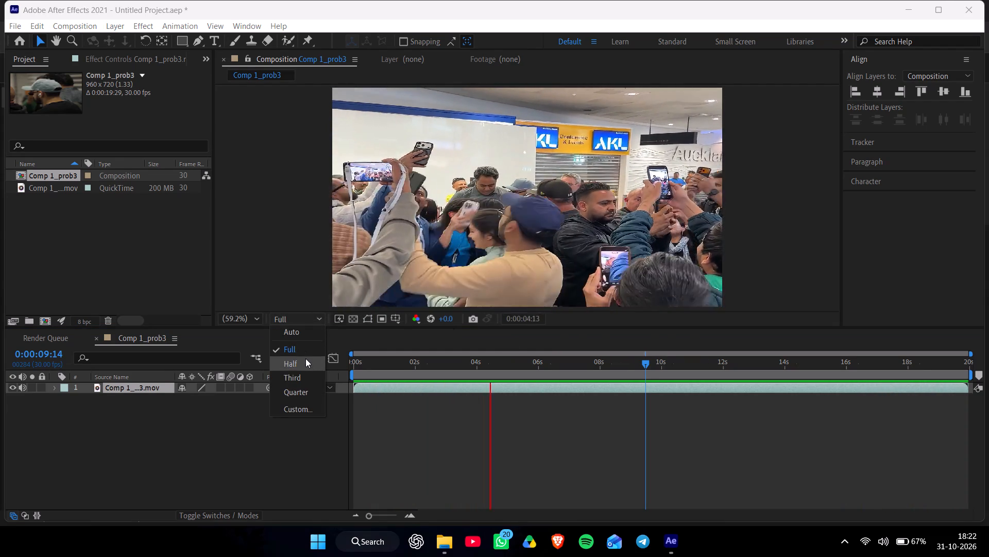
Set the composition's preview resolution to Half.
{"action": "left_click", "coordinate": [305, 358]}
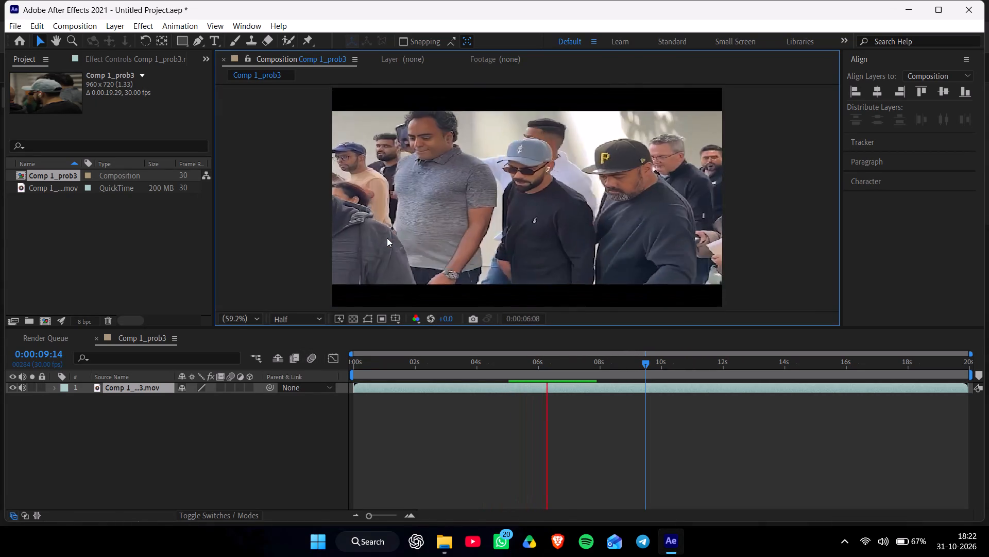
Review the composition at 50% magnification, playing it from about 4:13 on the timeline.
{"action": "scroll", "coordinate": [387, 238], "scroll_direction": "down", "scroll_amount": 3, "text": "ctrl"}
{"action": "scroll", "coordinate": [387, 238], "scroll_direction": "up", "scroll_amount": 4, "text": "ctrl"}
{"action": "scroll", "coordinate": [387, 238], "scroll_direction": "down", "scroll_amount": 1, "text": "ctrl"}
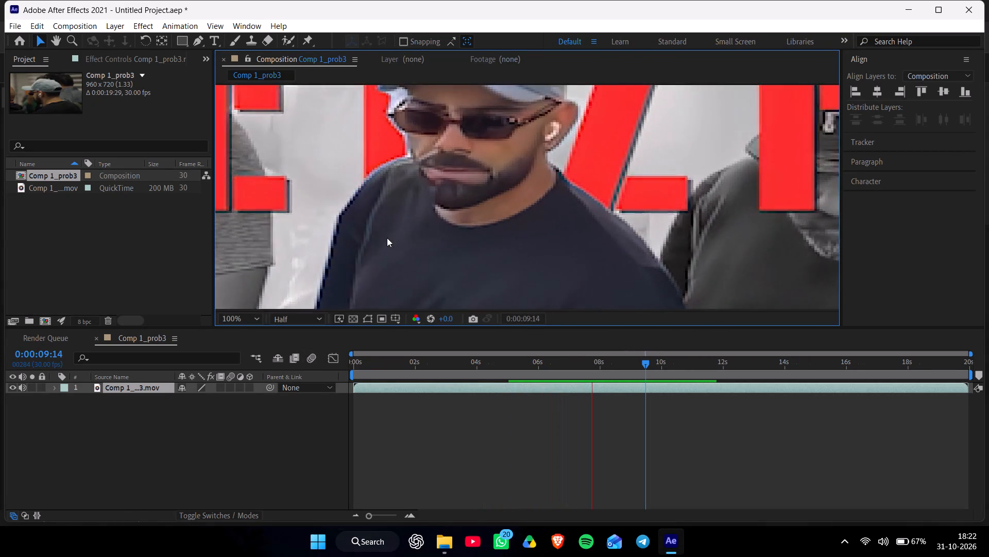
{"action": "scroll", "coordinate": [387, 238], "scroll_direction": "down", "scroll_amount": 1, "text": "ctrl"}
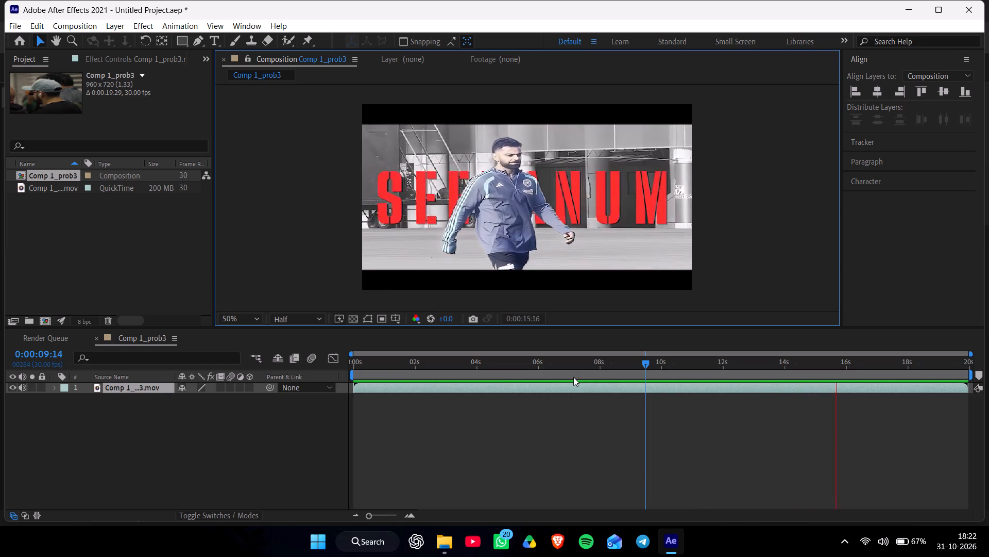
{"action": "left_click_drag", "start_coordinate": [565, 363], "coordinate": [487, 371]}
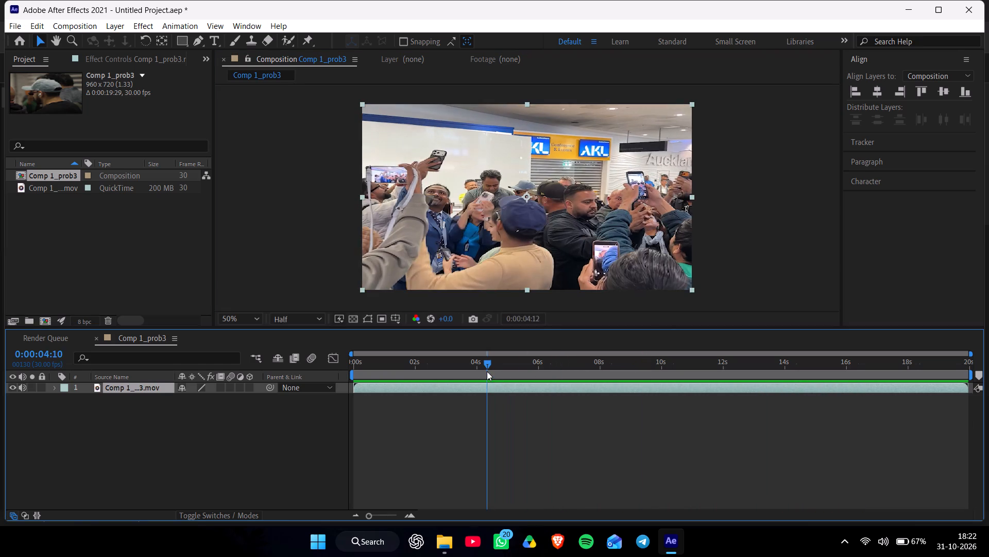
{"action": "left_click_drag", "start_coordinate": [487, 371], "coordinate": [490, 369]}
{"action": "key", "text": "space"}
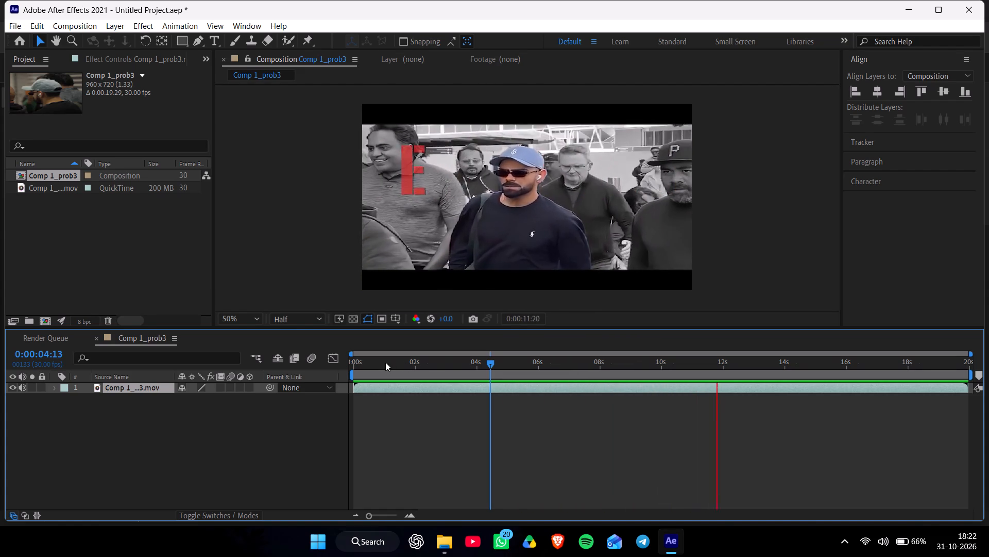
Return to the start of the timeline and add an adjustment layer above the footage.
{"action": "left_click_drag", "start_coordinate": [363, 364], "coordinate": [334, 367]}
{"action": "left_click", "coordinate": [229, 430]}
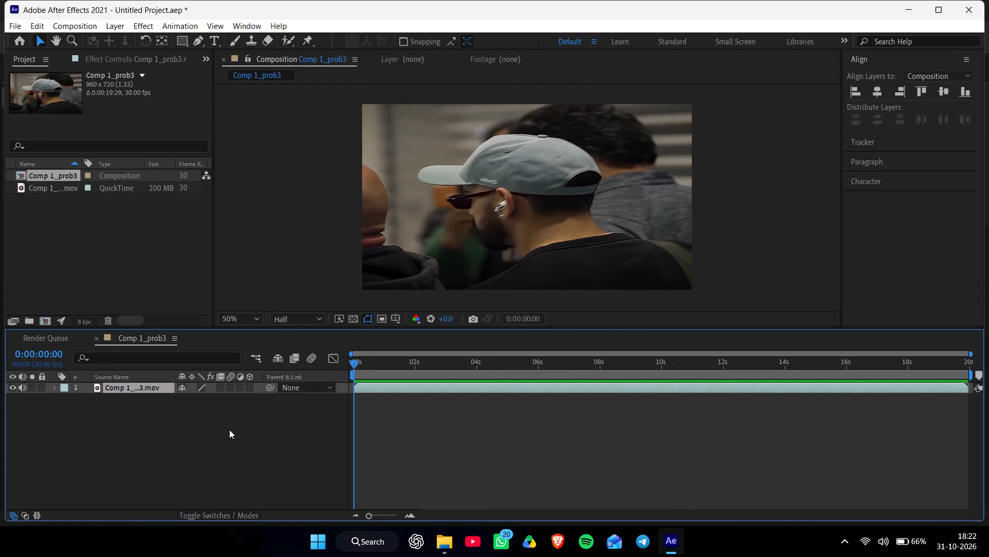
{"action": "key", "text": "ctrl+alt+y"}
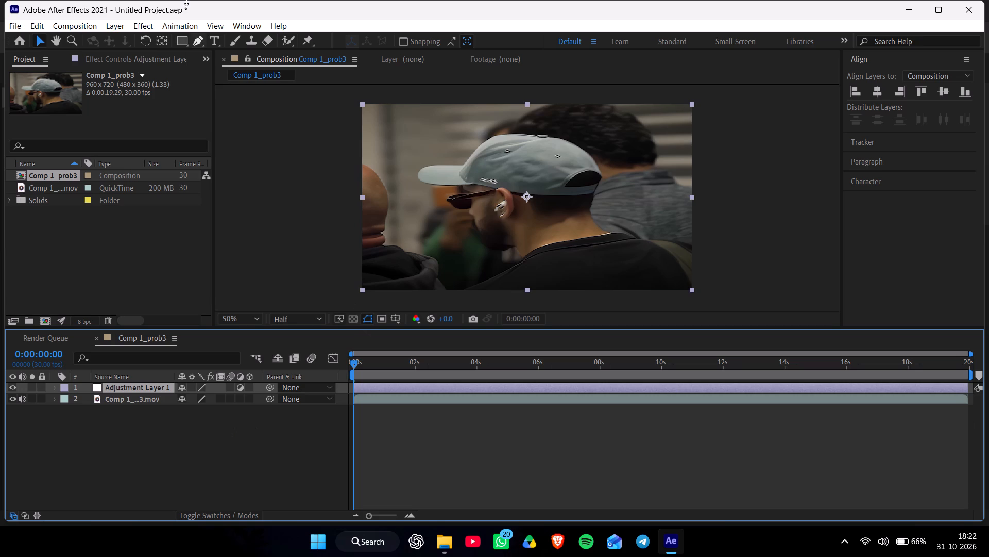
Apply the animation preset Syco vibe cc_AE2021 from the Rex Ultimate Editing Pack's new cc folder to the adjustment layer.
{"action": "left_click", "coordinate": [185, 22]}
{"action": "left_click", "coordinate": [195, 48]}
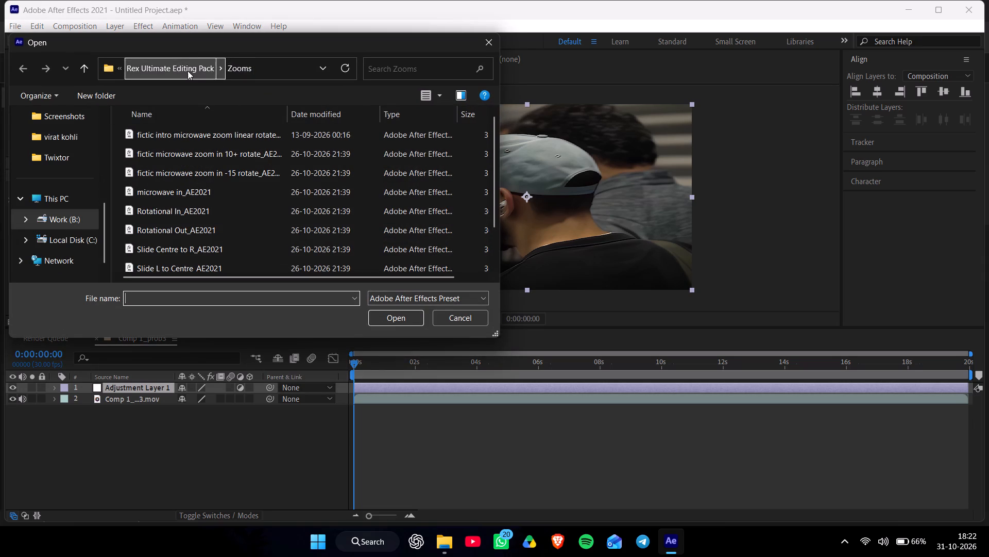
{"action": "left_click", "coordinate": [187, 71]}
{"action": "double_click", "coordinate": [175, 167]}
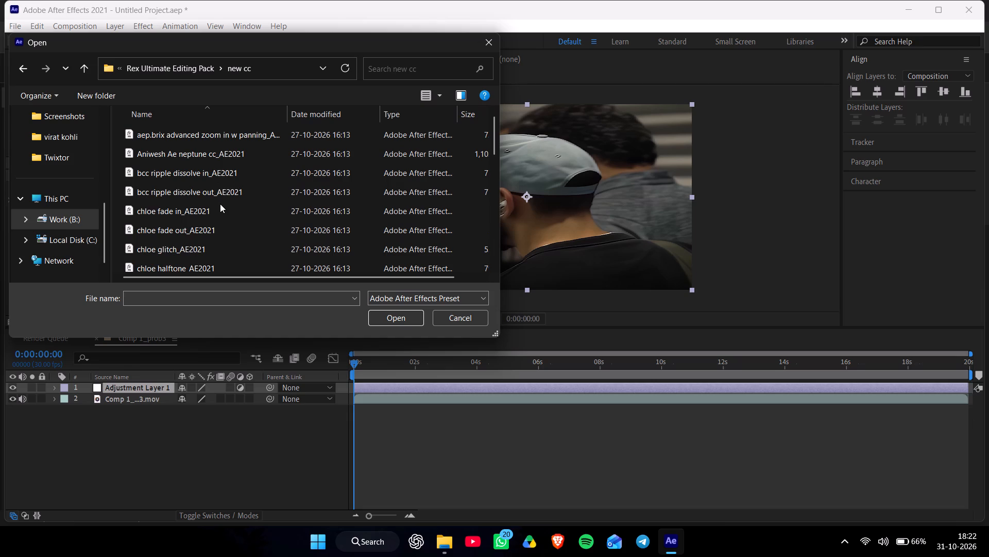
{"action": "scroll", "coordinate": [220, 202], "scroll_direction": "down", "scroll_amount": 5}
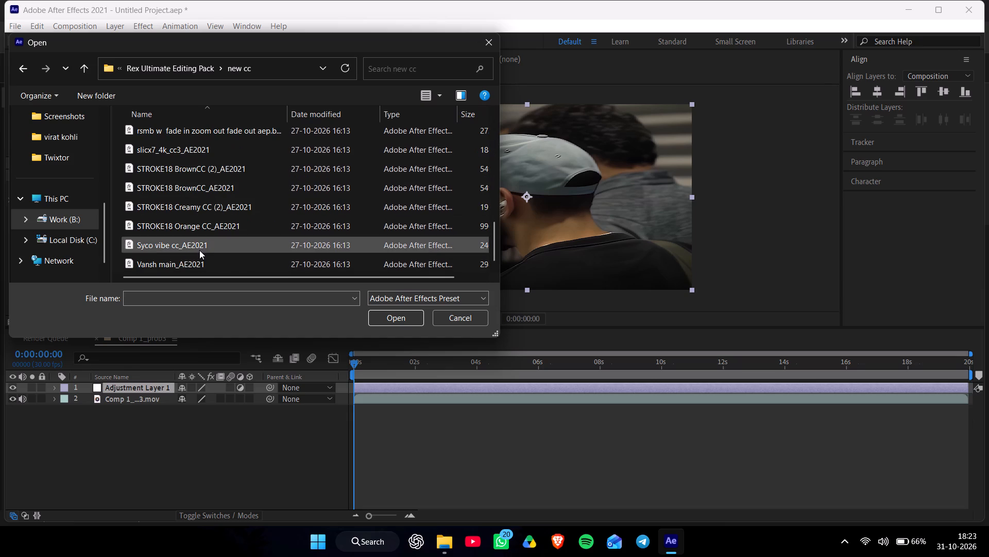
{"action": "left_click", "coordinate": [199, 249]}
{"action": "left_click", "coordinate": [389, 322]}
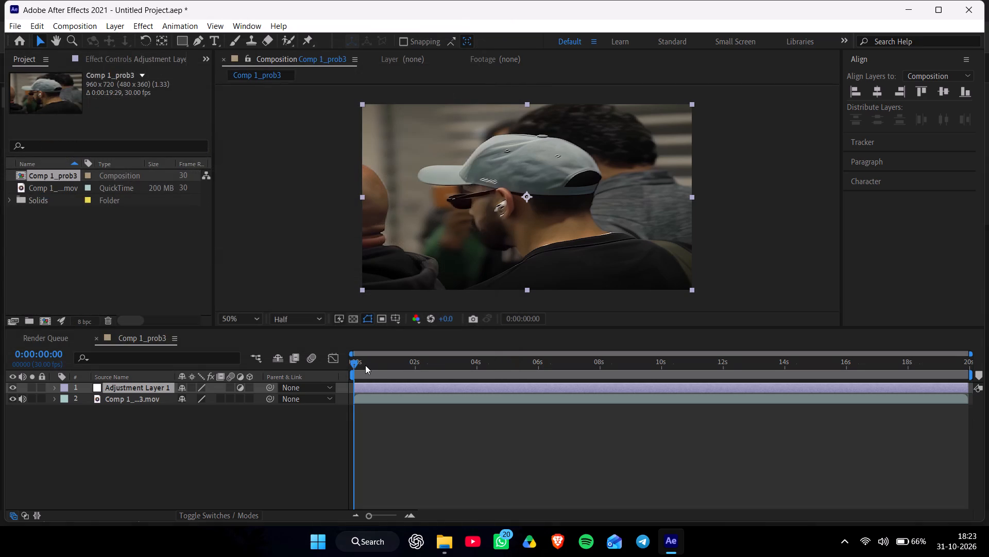
Review the graded composition by scrubbing from the start to about 15:11, briefly playing it from about 3:28.
{"action": "left_click", "coordinate": [365, 365]}
{"action": "left_click_drag", "start_coordinate": [367, 365], "coordinate": [364, 363]}
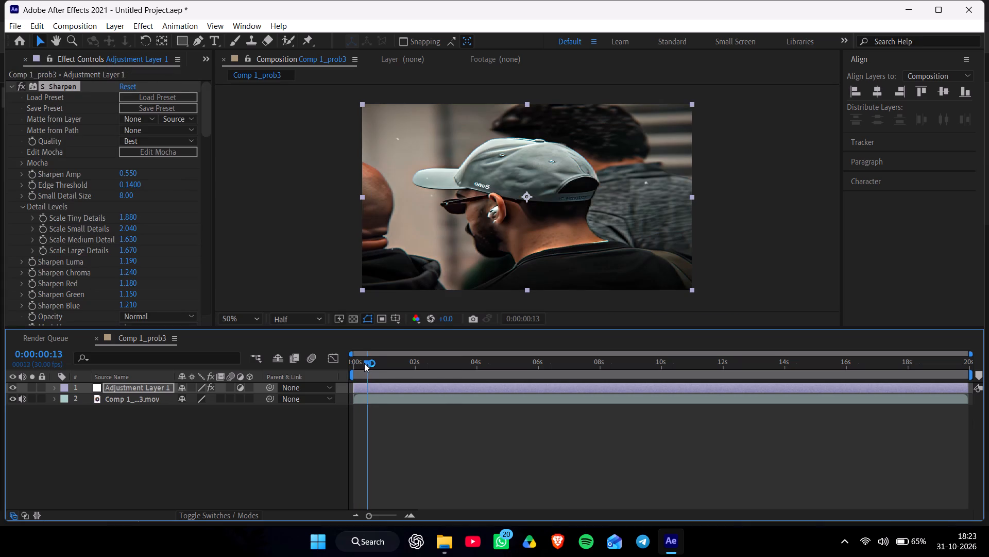
{"action": "left_click_drag", "start_coordinate": [364, 363], "coordinate": [412, 376]}
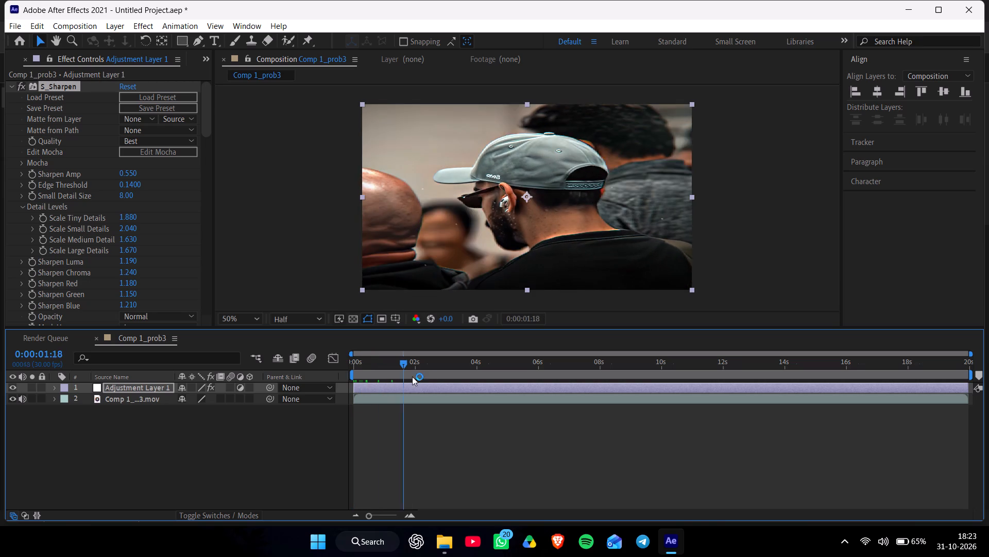
{"action": "left_click_drag", "start_coordinate": [412, 376], "coordinate": [474, 387]}
{"action": "key", "text": "space"}
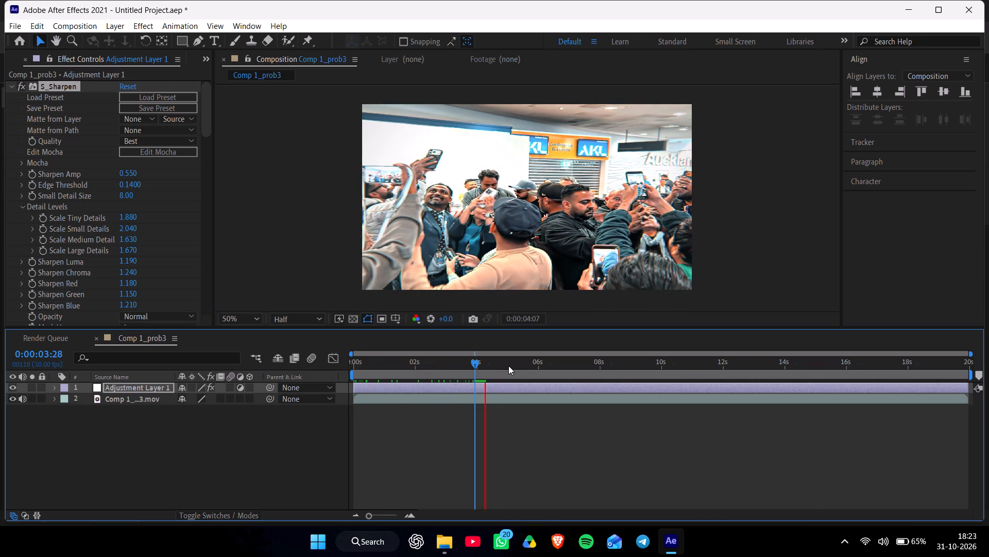
{"action": "left_click_drag", "start_coordinate": [508, 362], "coordinate": [561, 373]}
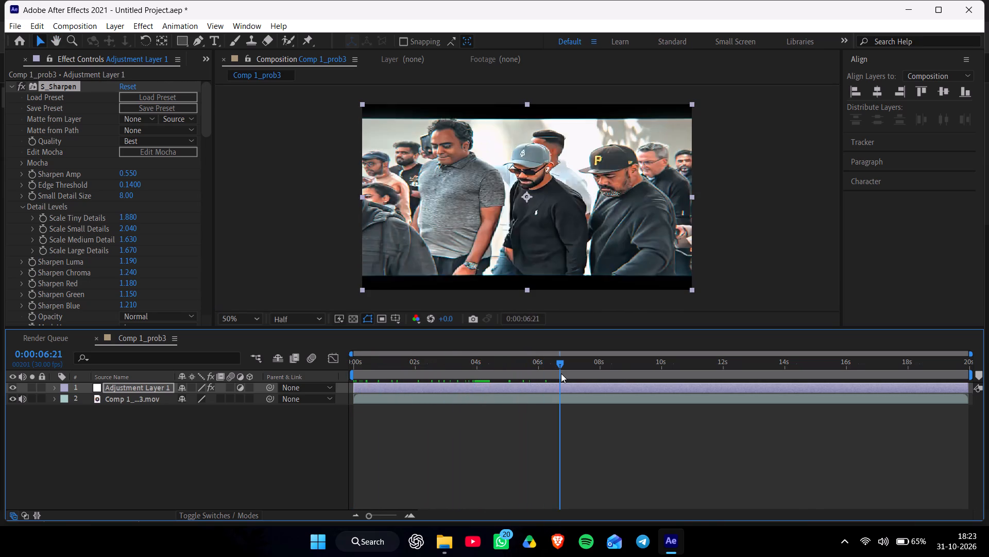
{"action": "left_click_drag", "start_coordinate": [561, 373], "coordinate": [586, 379]}
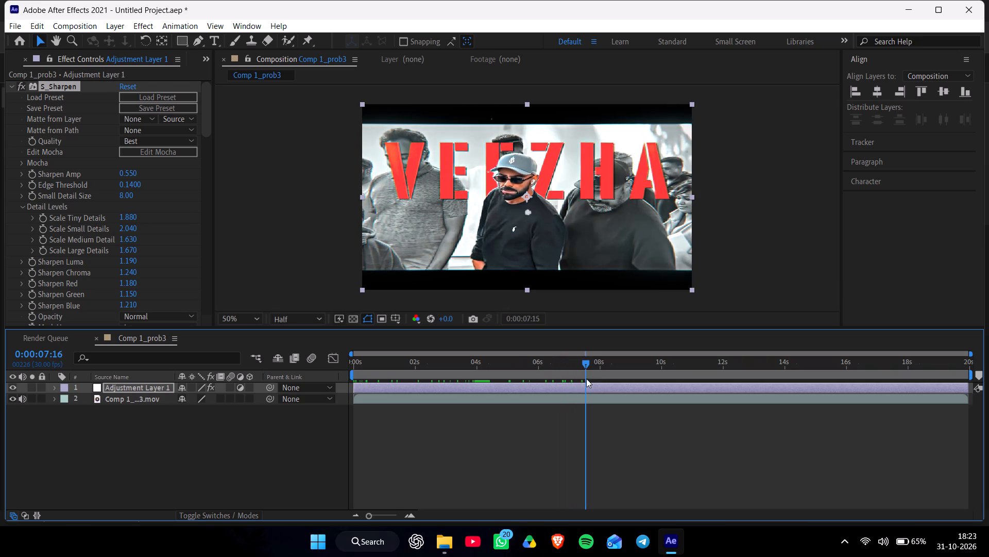
{"action": "left_click_drag", "start_coordinate": [586, 379], "coordinate": [635, 388]}
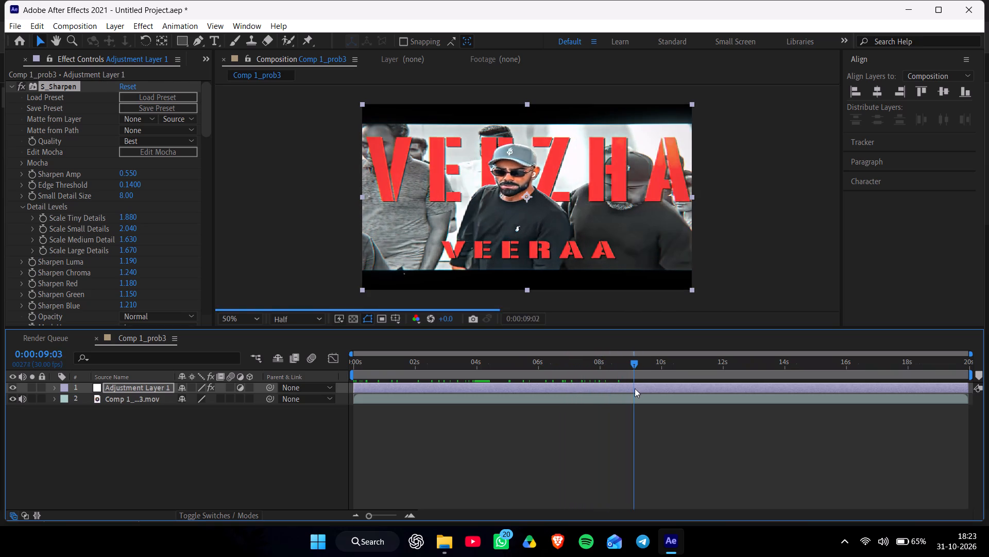
{"action": "left_click_drag", "start_coordinate": [635, 388], "coordinate": [683, 395]}
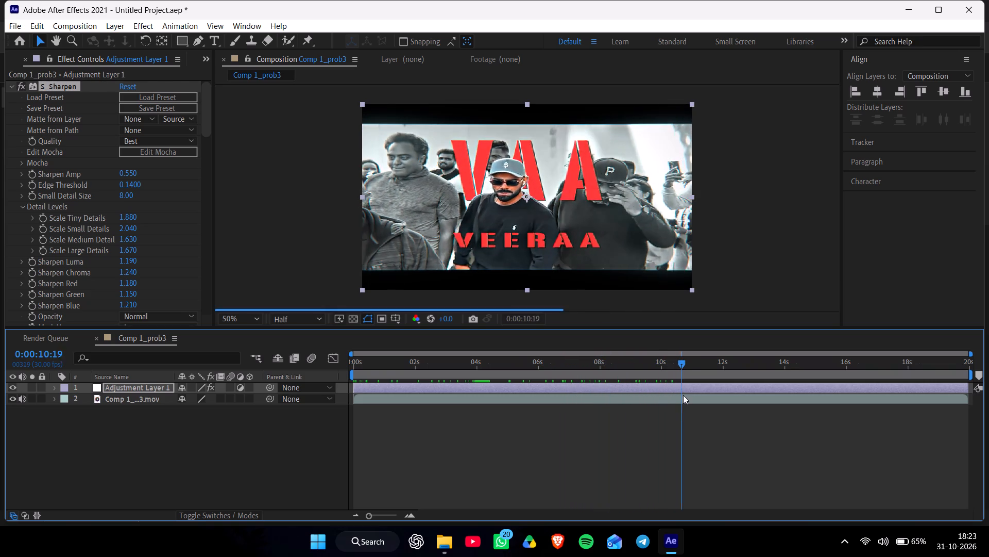
{"action": "left_click_drag", "start_coordinate": [683, 395], "coordinate": [778, 398]}
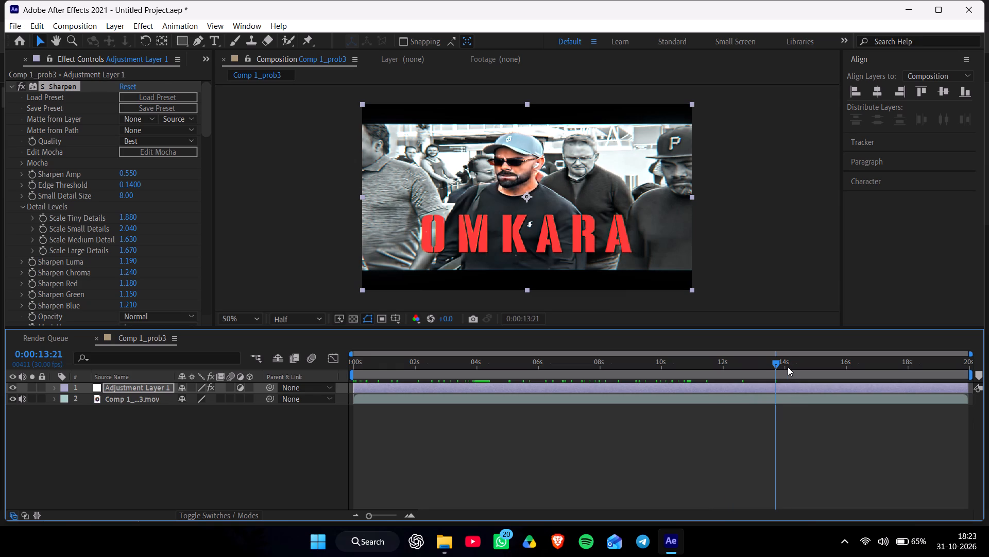
{"action": "left_click_drag", "start_coordinate": [788, 367], "coordinate": [818, 374]}
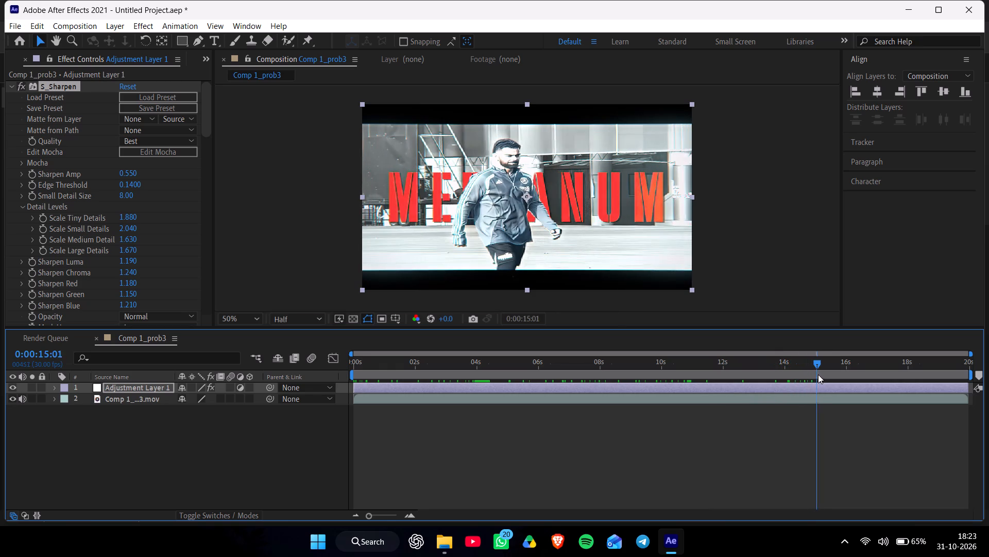
{"action": "left_click_drag", "start_coordinate": [818, 374], "coordinate": [827, 378]}
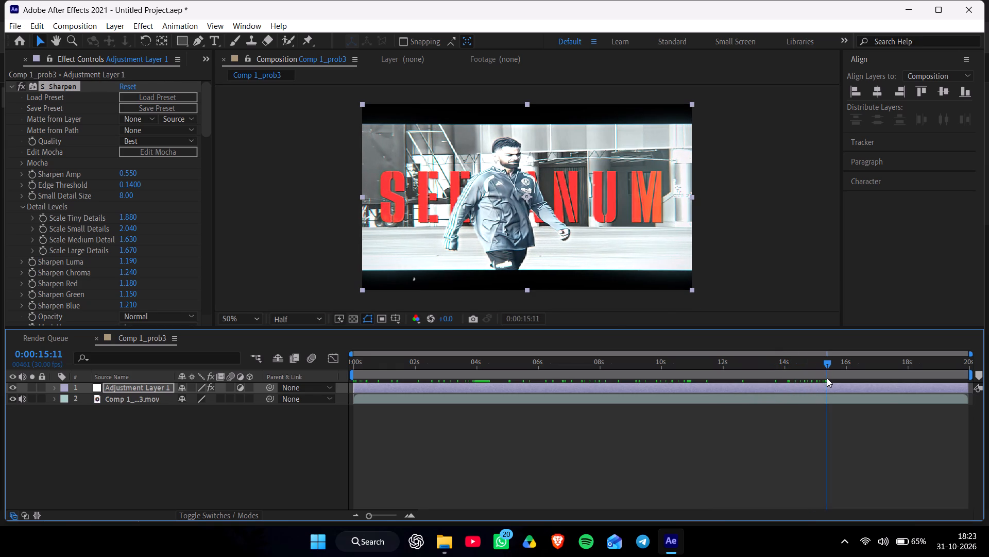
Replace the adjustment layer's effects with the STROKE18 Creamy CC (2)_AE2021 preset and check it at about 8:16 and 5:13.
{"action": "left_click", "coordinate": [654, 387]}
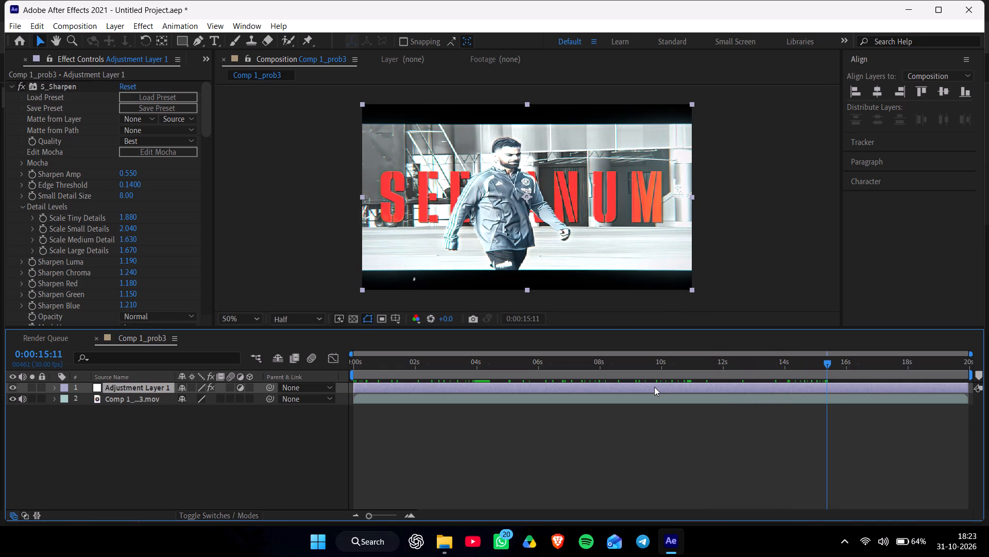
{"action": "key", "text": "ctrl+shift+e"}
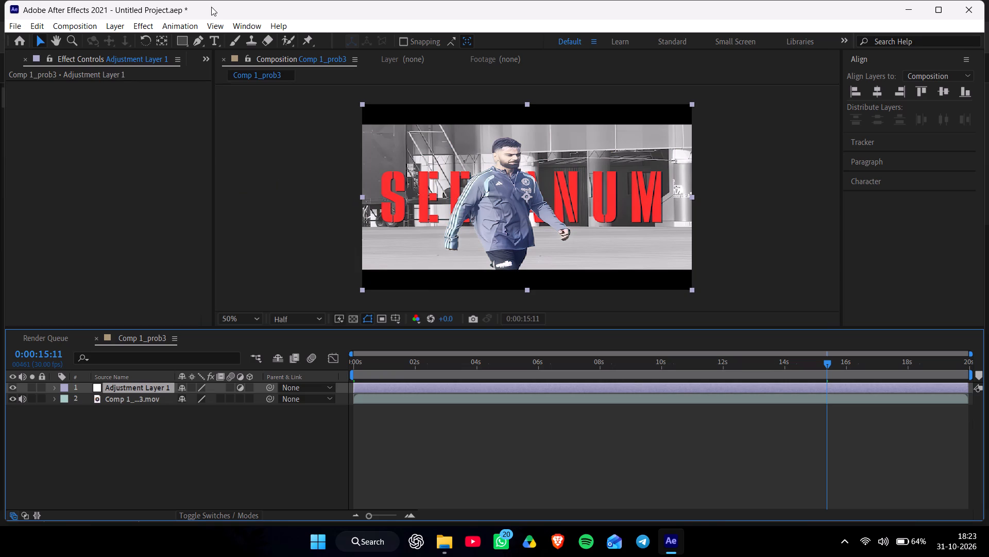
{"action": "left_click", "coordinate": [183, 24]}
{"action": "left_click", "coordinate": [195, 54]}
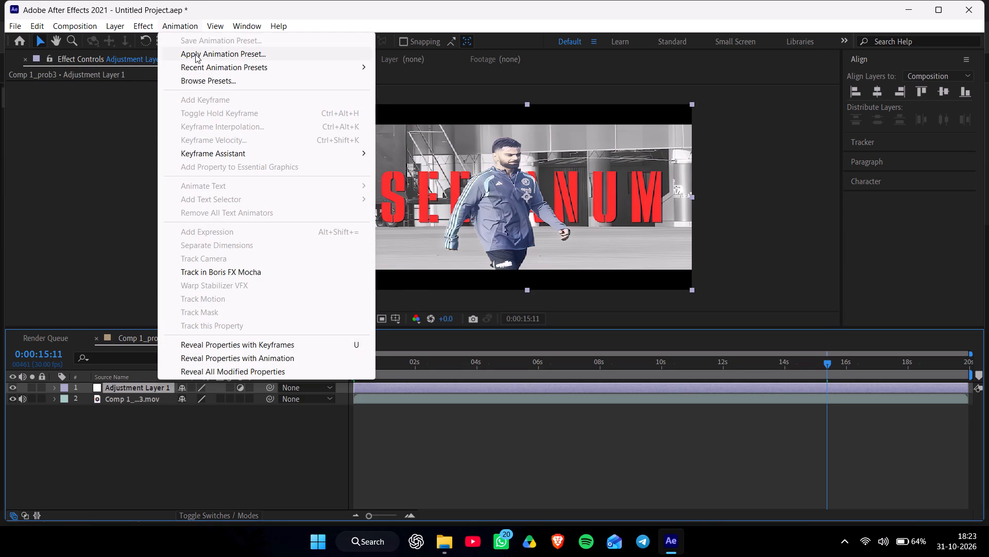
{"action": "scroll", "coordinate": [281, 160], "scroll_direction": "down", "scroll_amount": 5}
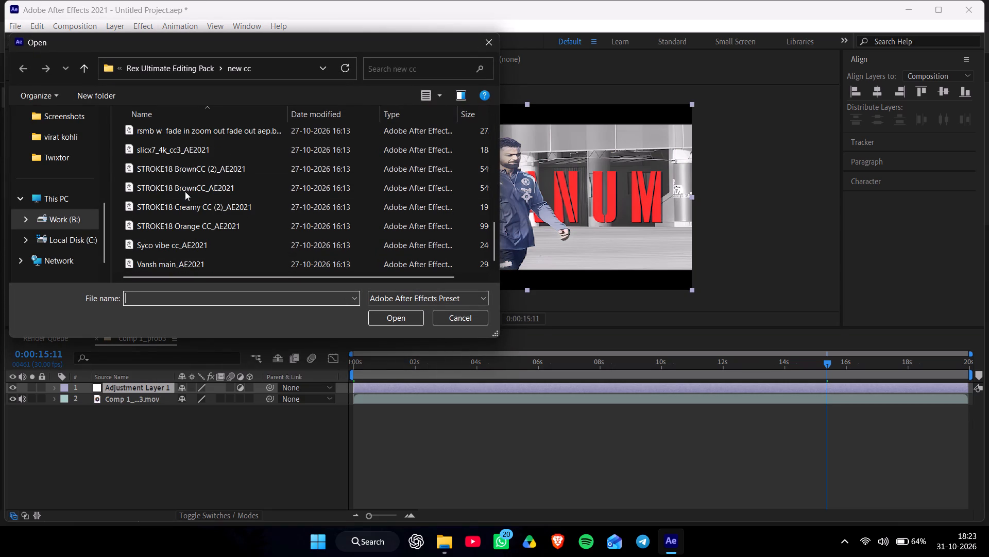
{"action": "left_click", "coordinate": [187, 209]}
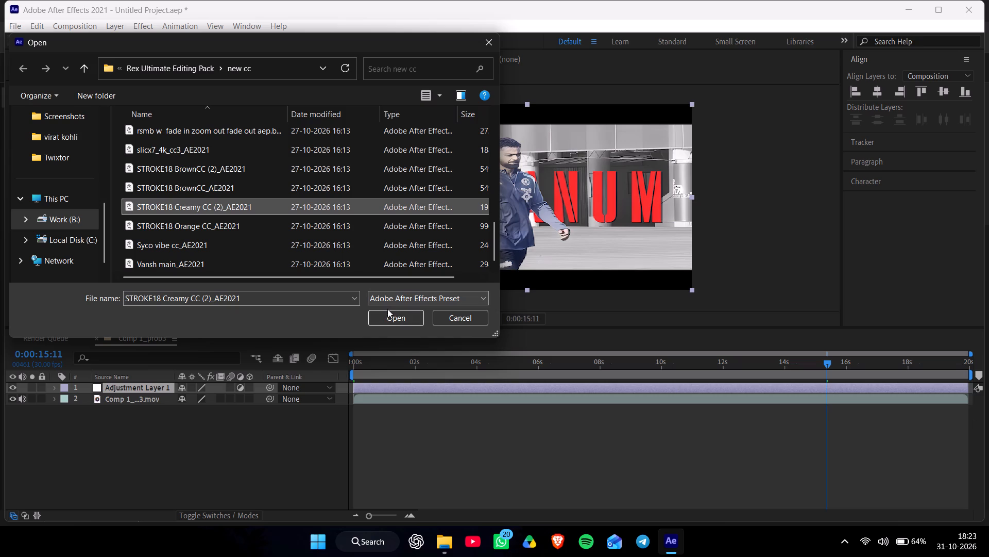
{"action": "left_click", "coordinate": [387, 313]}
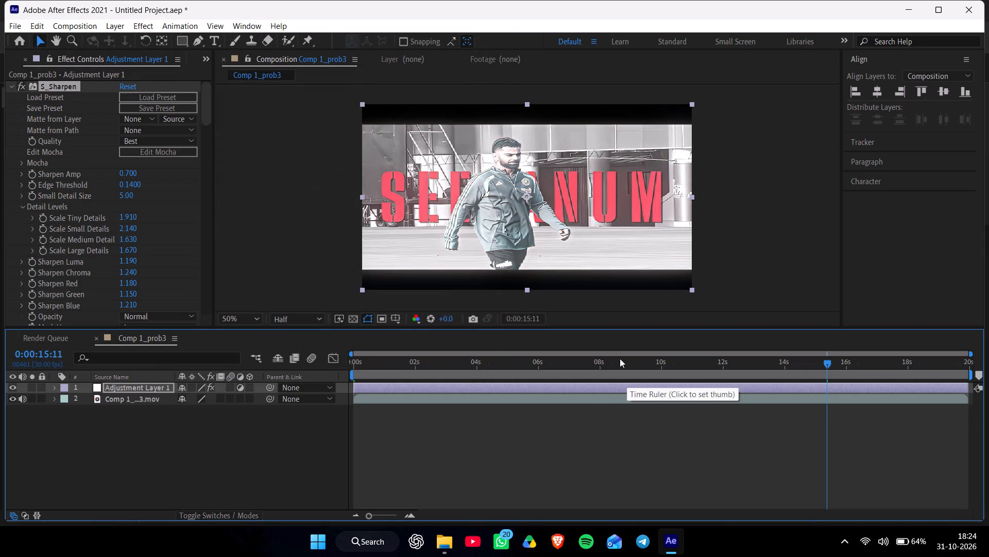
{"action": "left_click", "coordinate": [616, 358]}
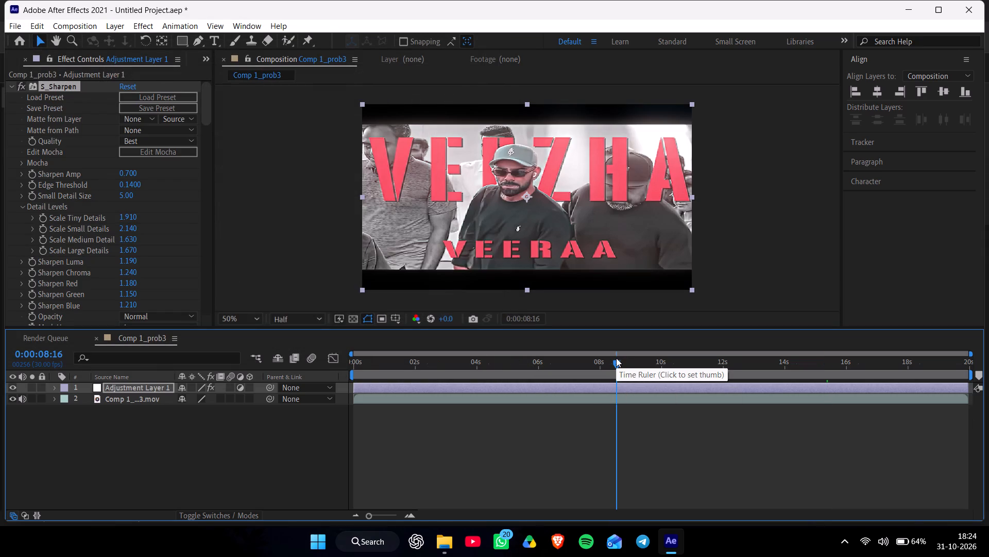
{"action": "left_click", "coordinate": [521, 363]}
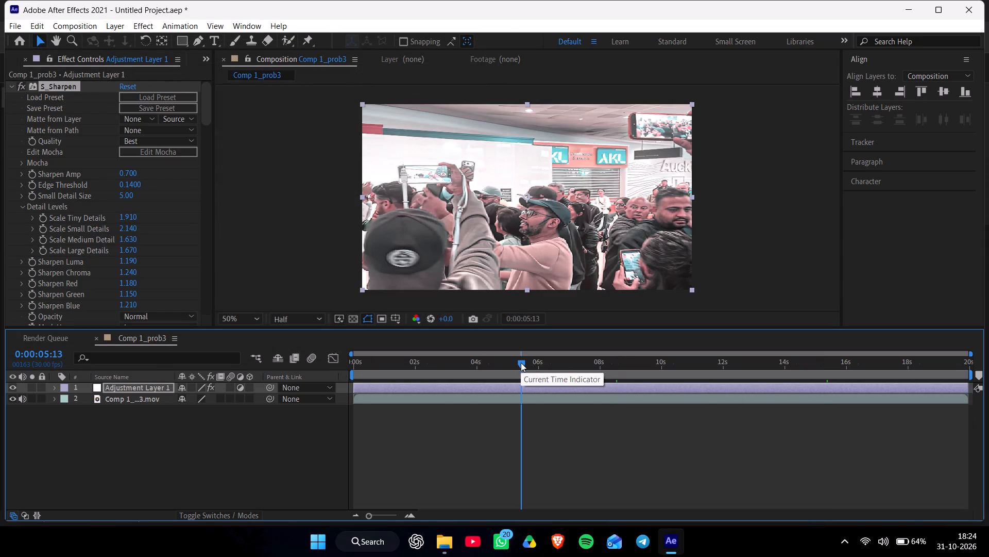
Remove all effects from the adjustment layer and apply the STROKE18 Orange CC_AE2021 preset from the new cc folder.
{"action": "key", "text": "ctrl+shift+e"}
{"action": "left_click", "coordinate": [182, 29]}
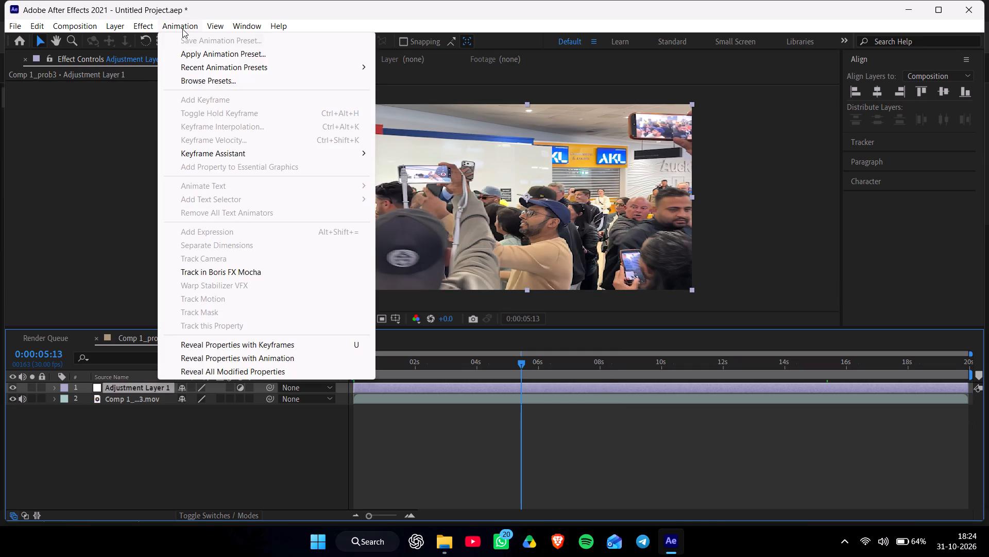
{"action": "left_click", "coordinate": [190, 55]}
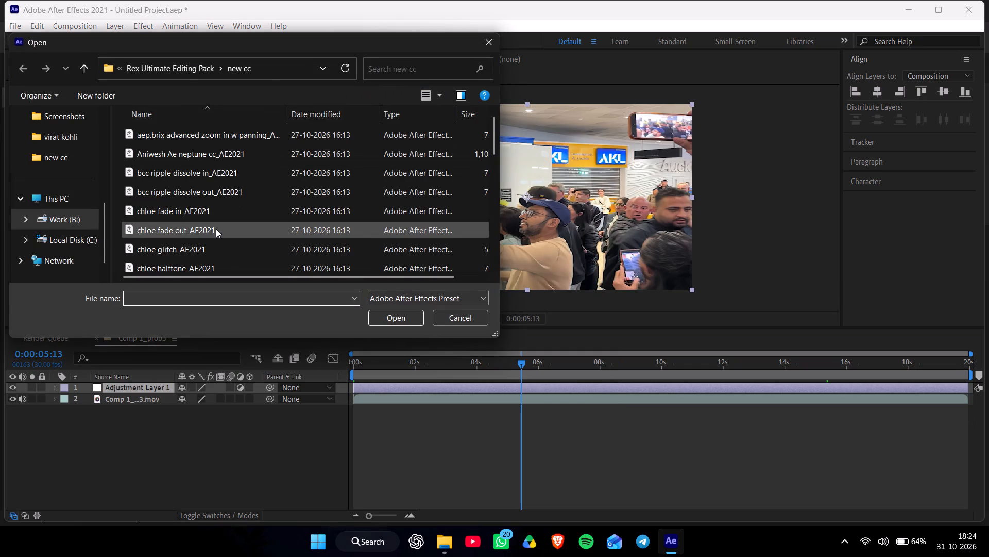
{"action": "scroll", "coordinate": [216, 228], "scroll_direction": "down", "scroll_amount": 7}
{"action": "left_click", "coordinate": [216, 228]}
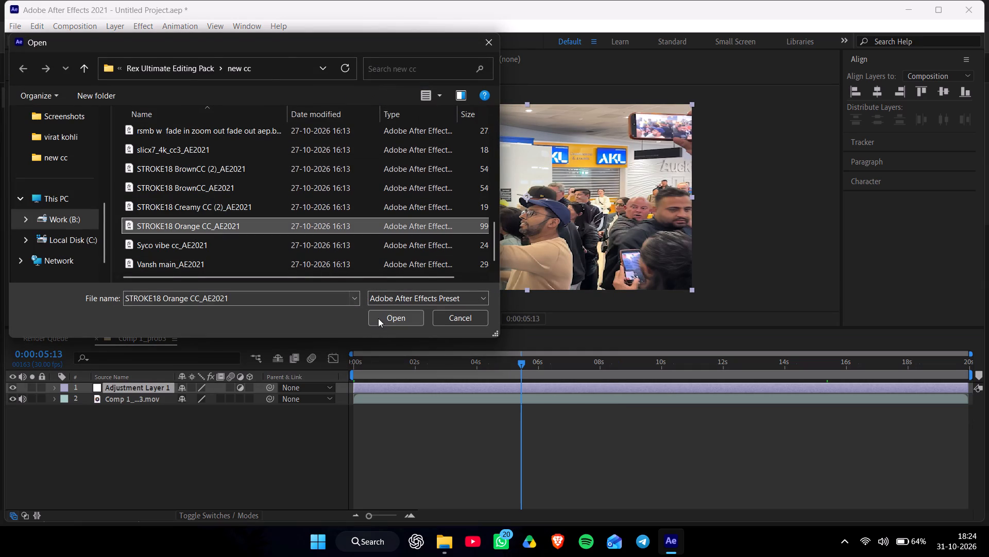
{"action": "left_click", "coordinate": [378, 318]}
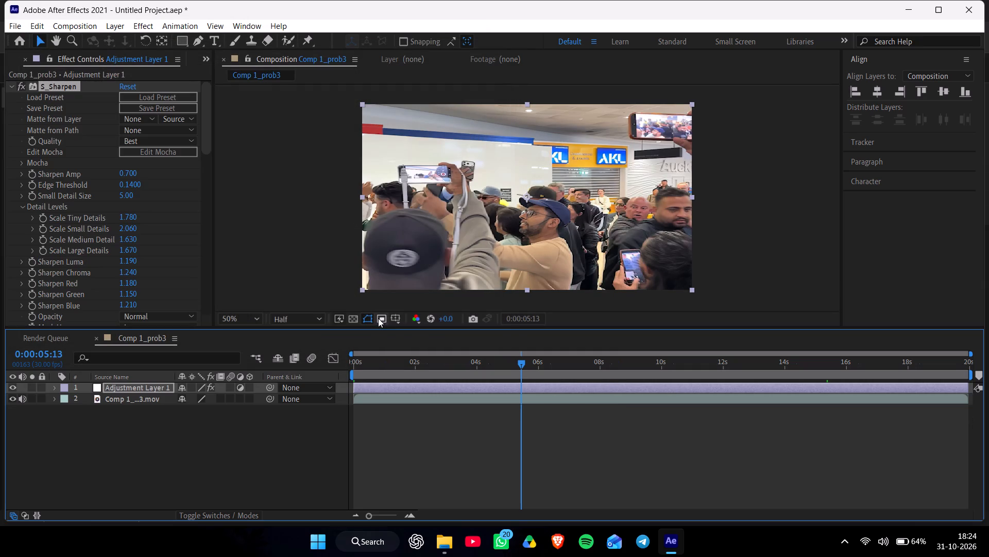
At about 9:08, collapse the effects and toggle BCC Unsharp Mask, Looks, Looks 2 and Looks 3 off and on to compare them.
{"action": "left_click", "coordinate": [608, 364]}
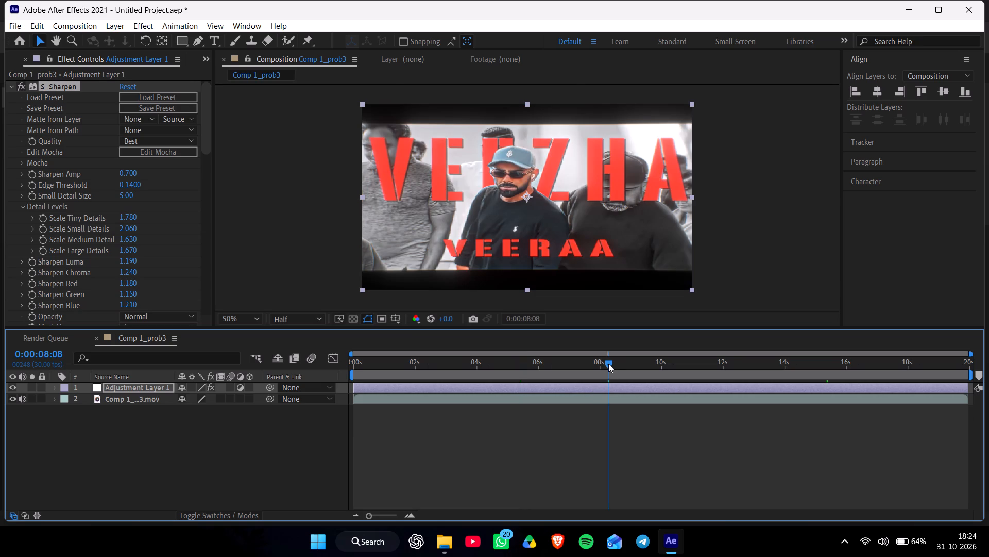
{"action": "left_click_drag", "start_coordinate": [608, 364], "coordinate": [640, 367]}
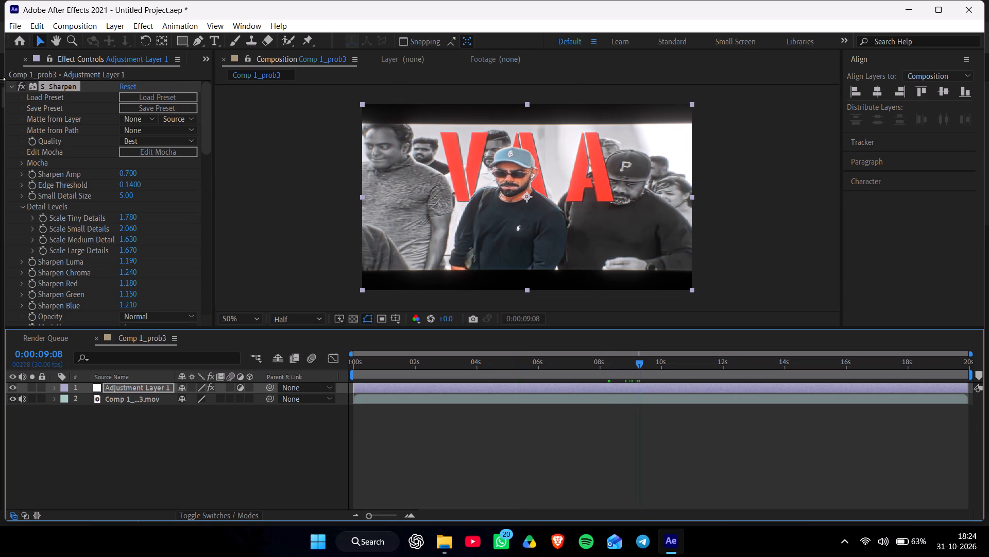
{"action": "left_click", "coordinate": [11, 90]}
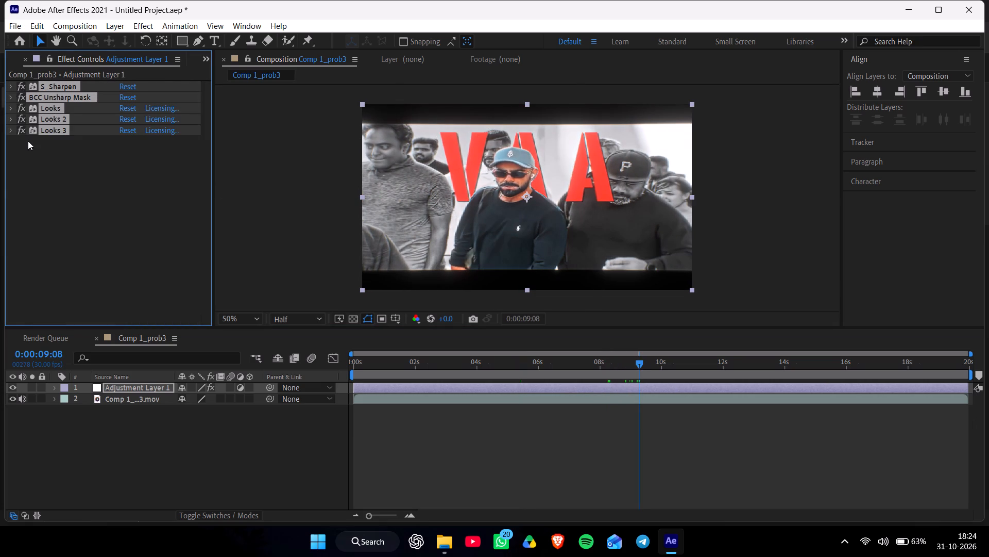
{"action": "left_click", "coordinate": [30, 147]}
{"action": "left_click", "coordinate": [20, 97]}
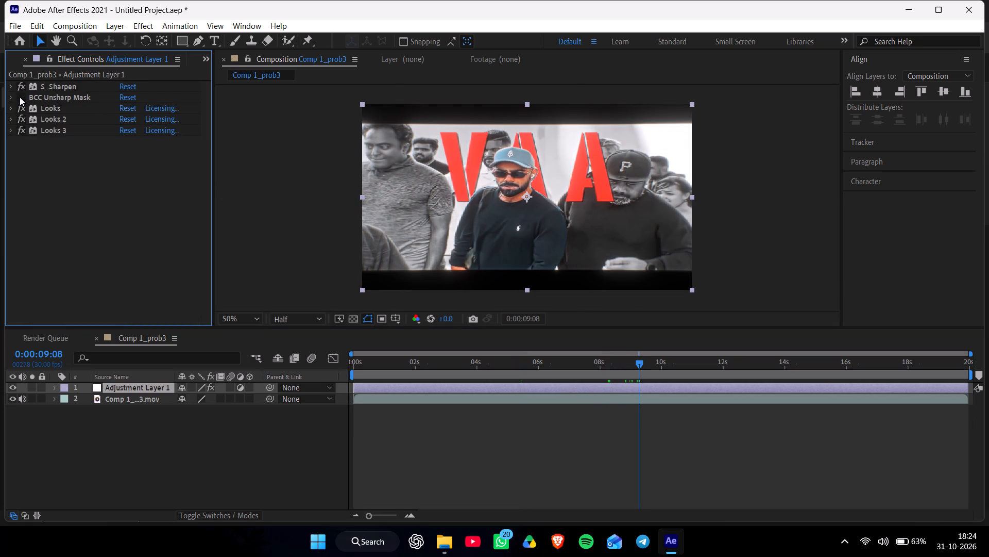
{"action": "left_click", "coordinate": [20, 97]}
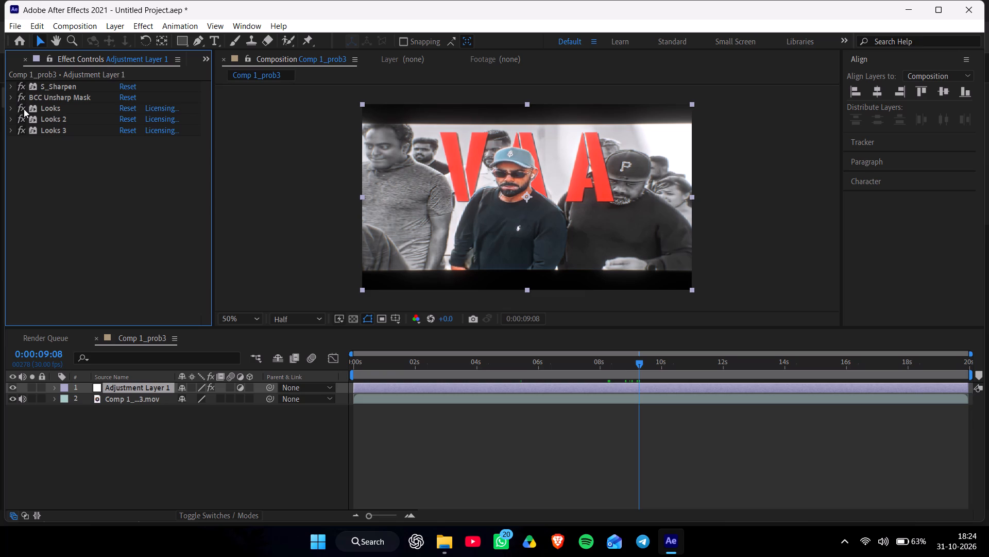
{"action": "left_click", "coordinate": [24, 109]}
{"action": "left_click", "coordinate": [24, 109]}
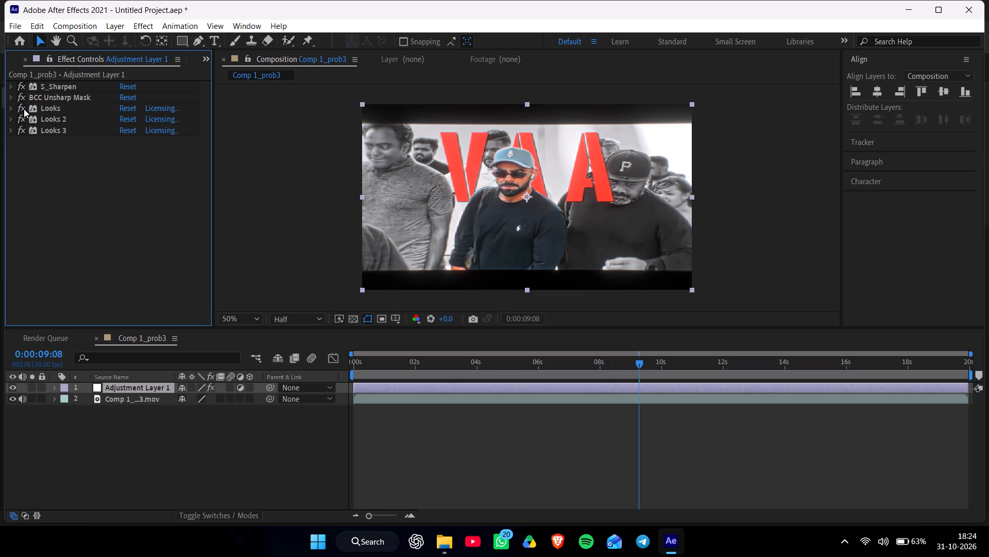
{"action": "left_click", "coordinate": [24, 118]}
{"action": "left_click", "coordinate": [24, 118]}
{"action": "left_click", "coordinate": [21, 130]}
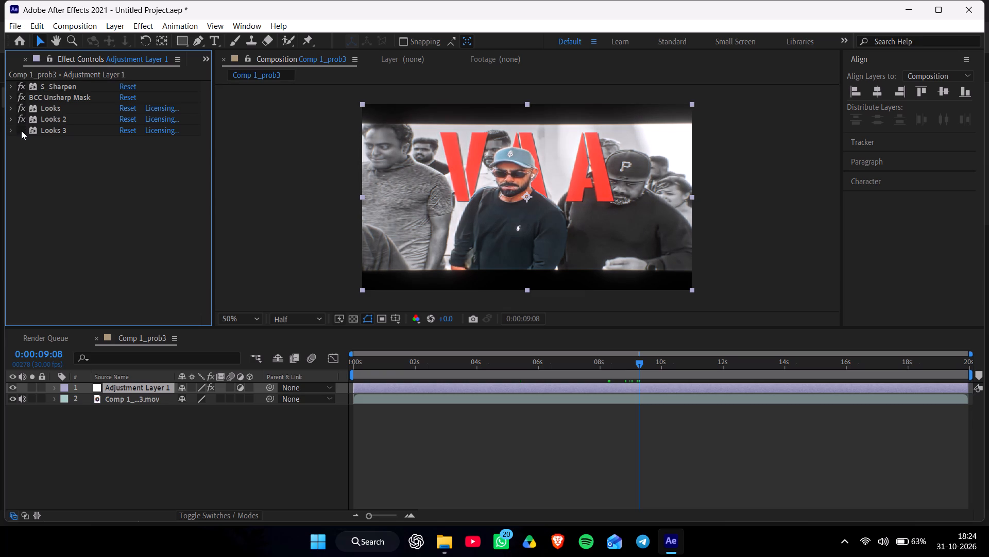
{"action": "left_click", "coordinate": [21, 130]}
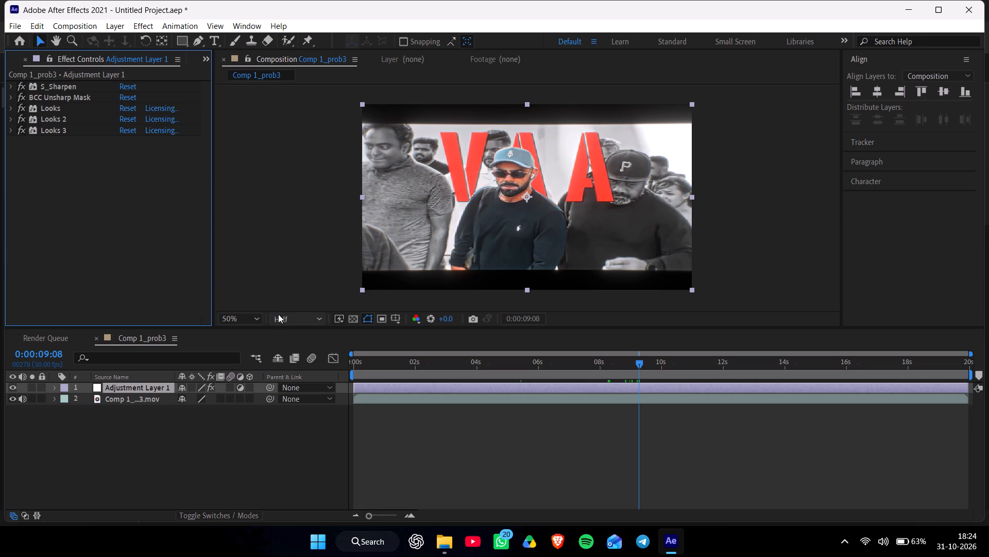
Set the composition's preview resolution to Full.
{"action": "left_click", "coordinate": [280, 315]}
{"action": "left_click", "coordinate": [293, 346]}
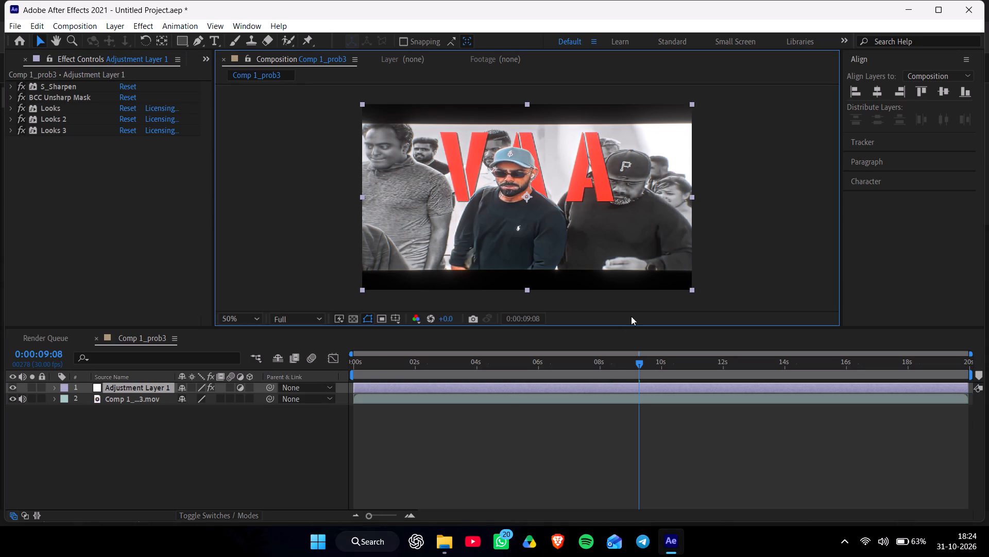
Scrub the timeline between about 11:19 and 16:17 to examine the orange colour correction across the later shots.
{"action": "left_click_drag", "start_coordinate": [654, 363], "coordinate": [713, 369]}
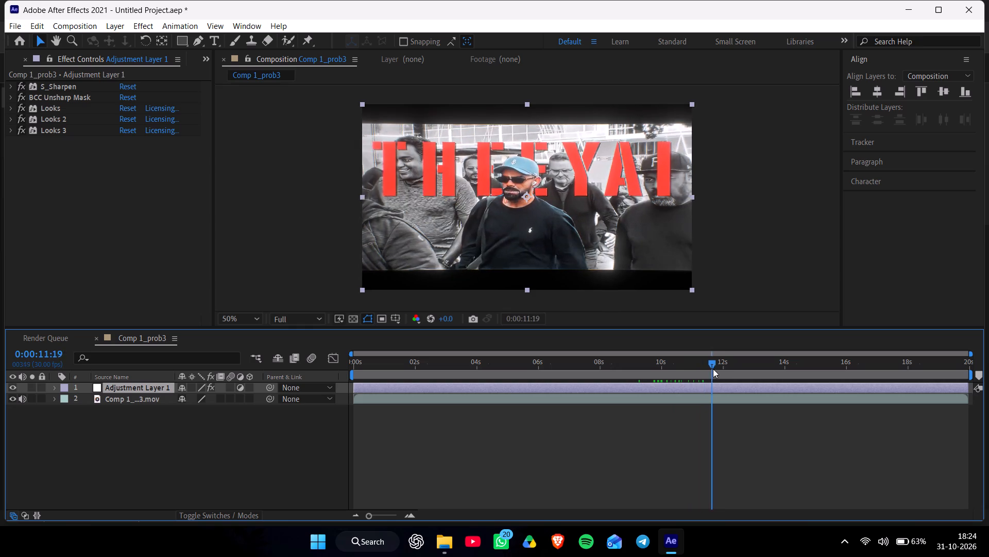
{"action": "left_click_drag", "start_coordinate": [713, 369], "coordinate": [773, 375]}
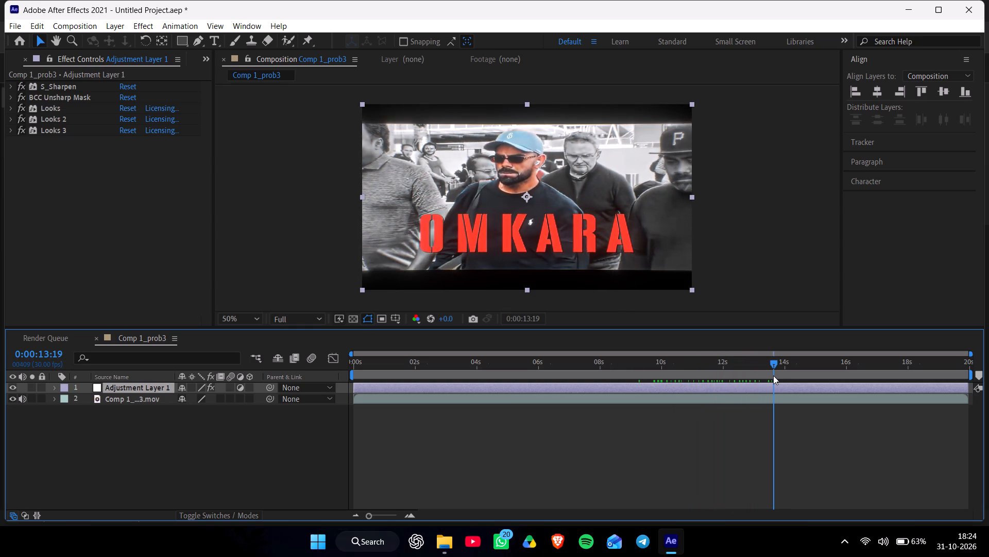
{"action": "left_click_drag", "start_coordinate": [773, 375], "coordinate": [865, 376]}
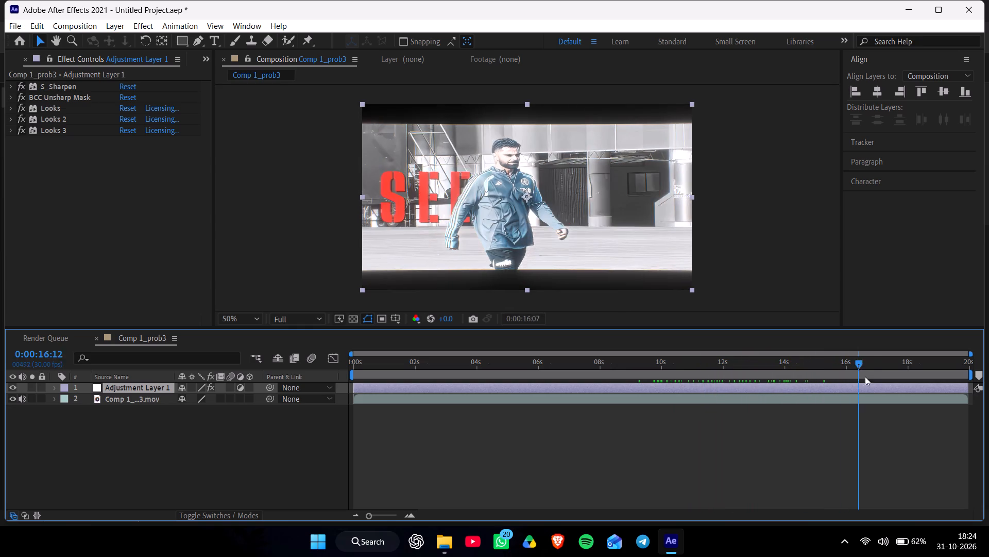
{"action": "left_click_drag", "start_coordinate": [865, 376], "coordinate": [863, 375]}
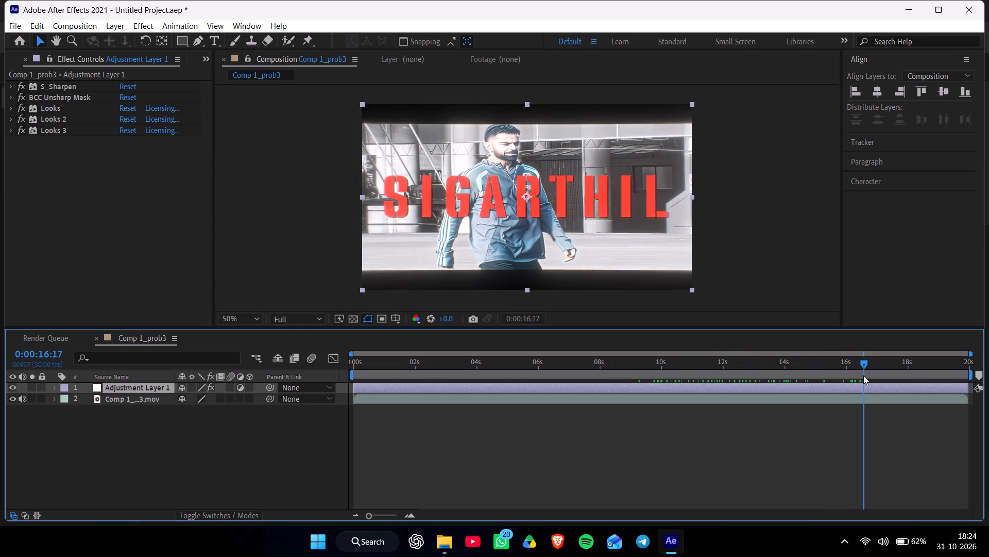
{"action": "left_click_drag", "start_coordinate": [863, 375], "coordinate": [824, 380]}
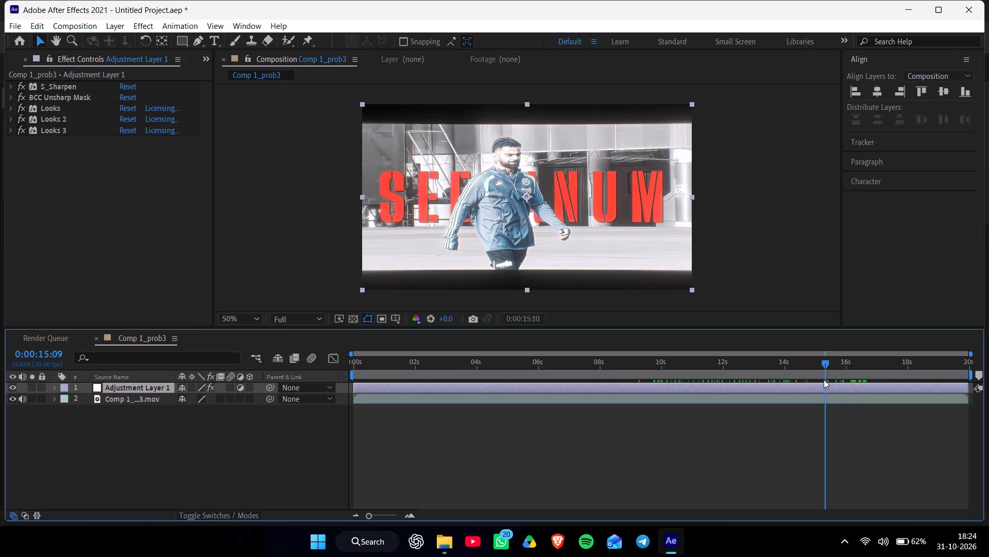
{"action": "left_click_drag", "start_coordinate": [824, 380], "coordinate": [792, 377]}
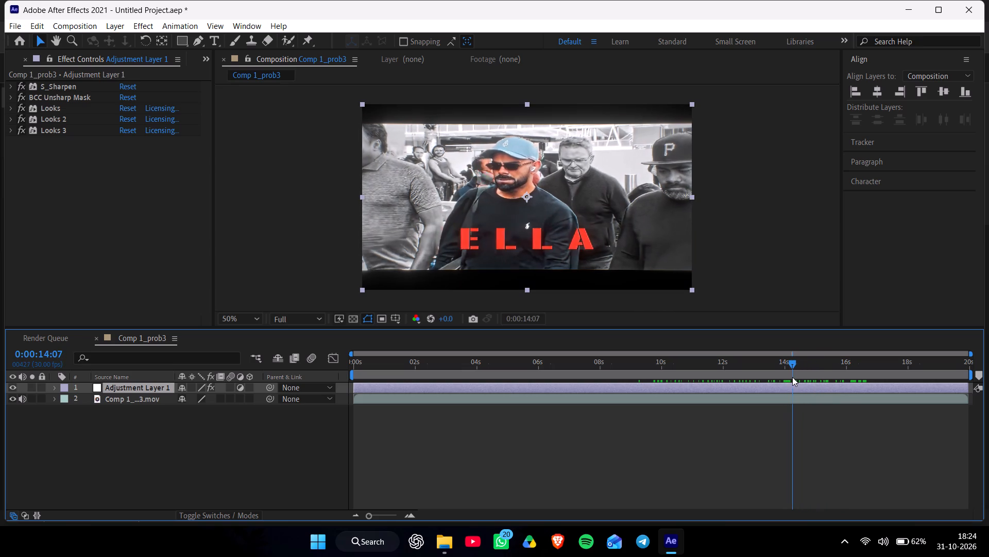
{"action": "left_click_drag", "start_coordinate": [792, 377], "coordinate": [806, 380]}
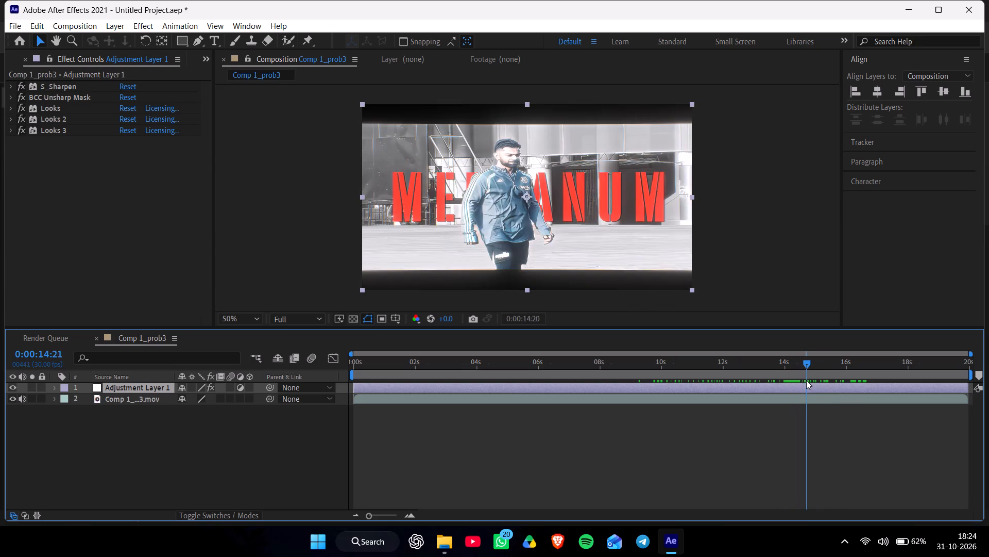
{"action": "left_click_drag", "start_coordinate": [806, 380], "coordinate": [803, 382]}
{"action": "left_click", "coordinate": [787, 383]}
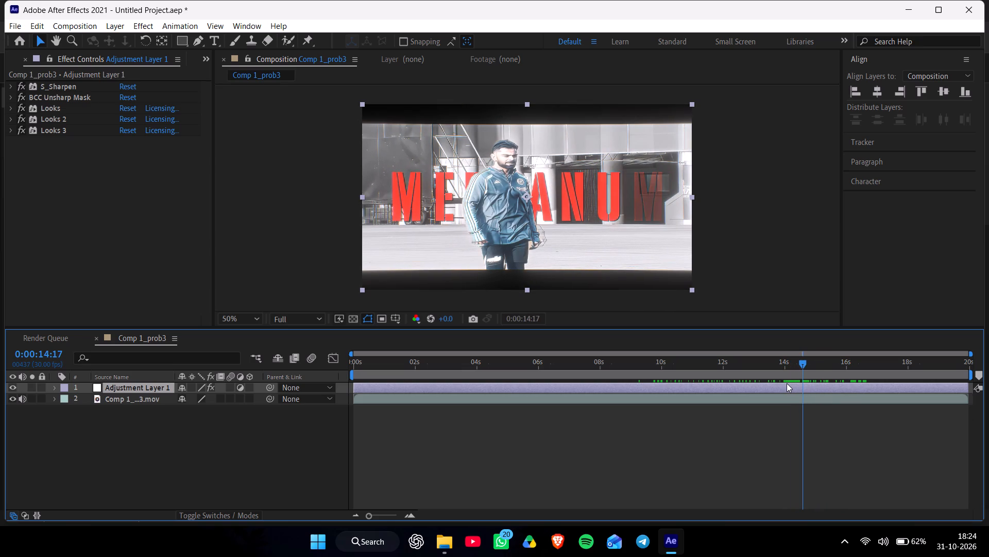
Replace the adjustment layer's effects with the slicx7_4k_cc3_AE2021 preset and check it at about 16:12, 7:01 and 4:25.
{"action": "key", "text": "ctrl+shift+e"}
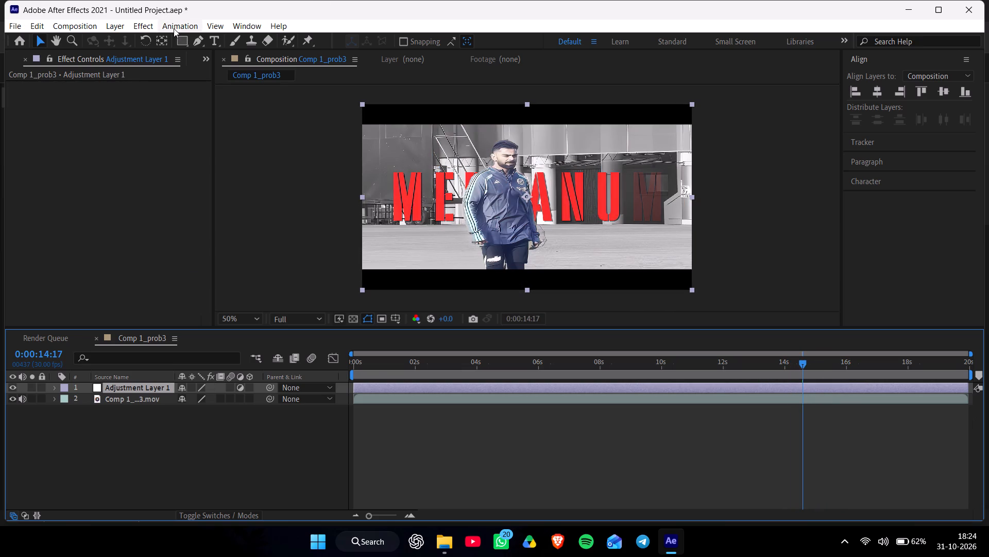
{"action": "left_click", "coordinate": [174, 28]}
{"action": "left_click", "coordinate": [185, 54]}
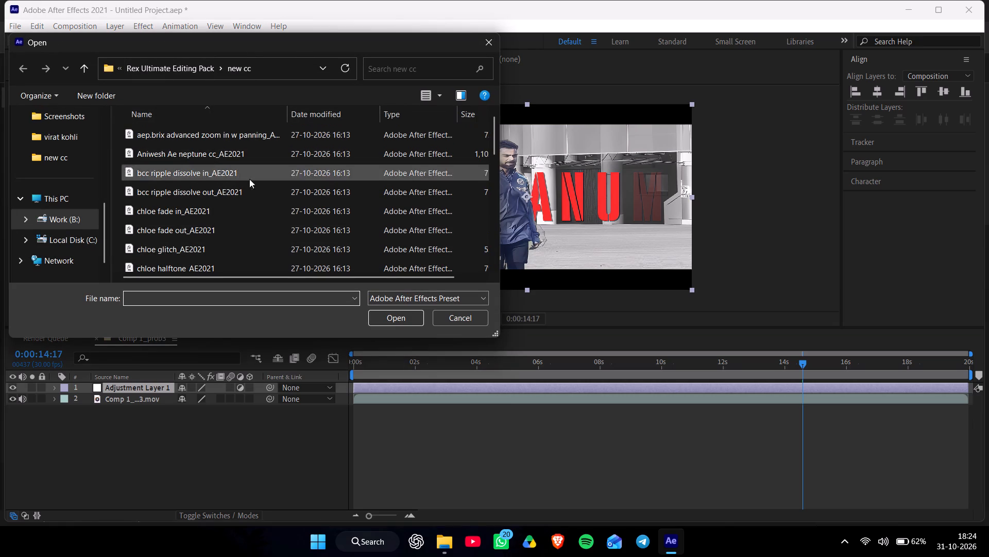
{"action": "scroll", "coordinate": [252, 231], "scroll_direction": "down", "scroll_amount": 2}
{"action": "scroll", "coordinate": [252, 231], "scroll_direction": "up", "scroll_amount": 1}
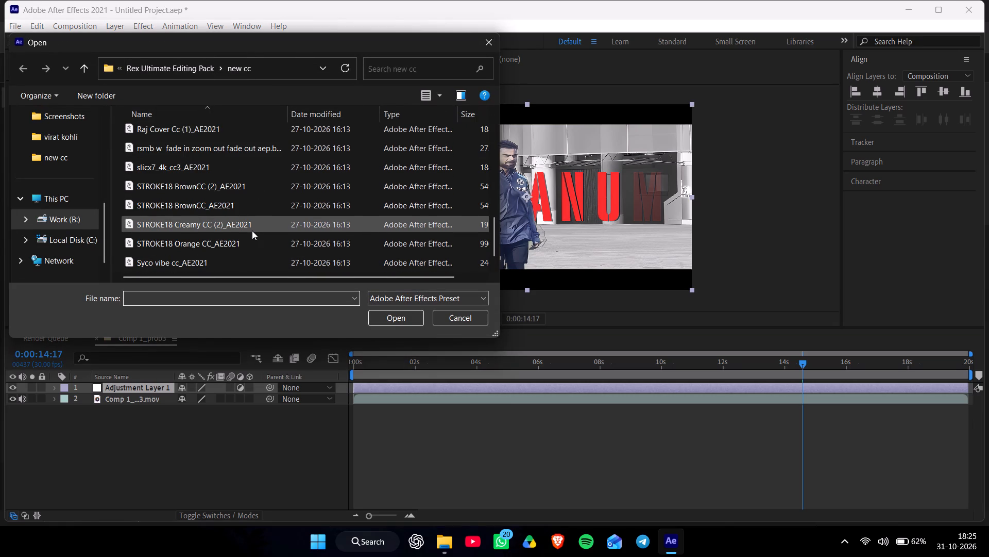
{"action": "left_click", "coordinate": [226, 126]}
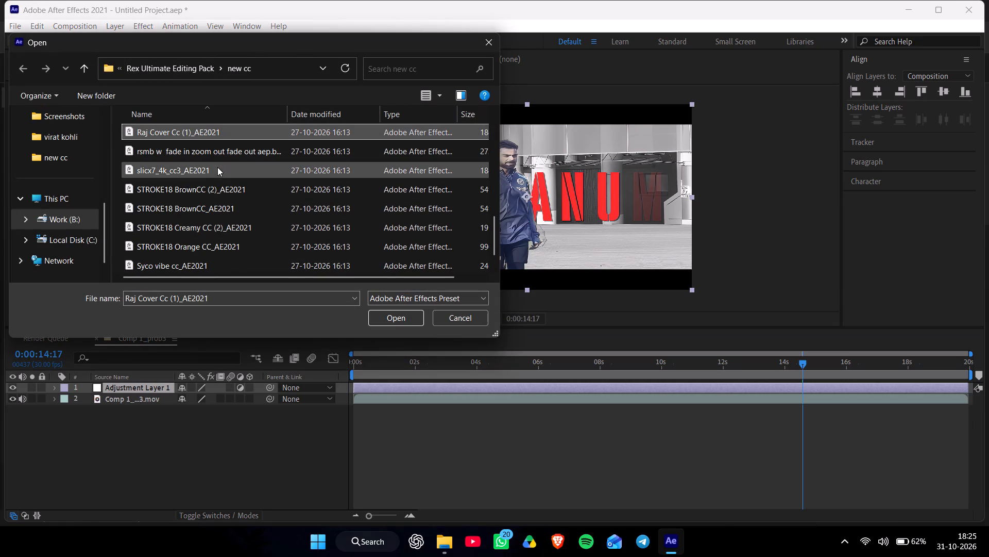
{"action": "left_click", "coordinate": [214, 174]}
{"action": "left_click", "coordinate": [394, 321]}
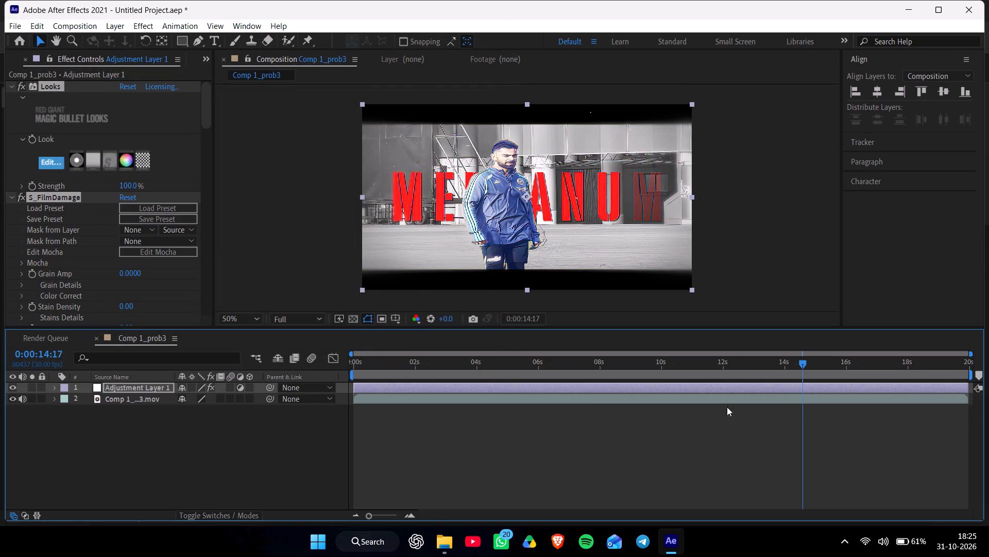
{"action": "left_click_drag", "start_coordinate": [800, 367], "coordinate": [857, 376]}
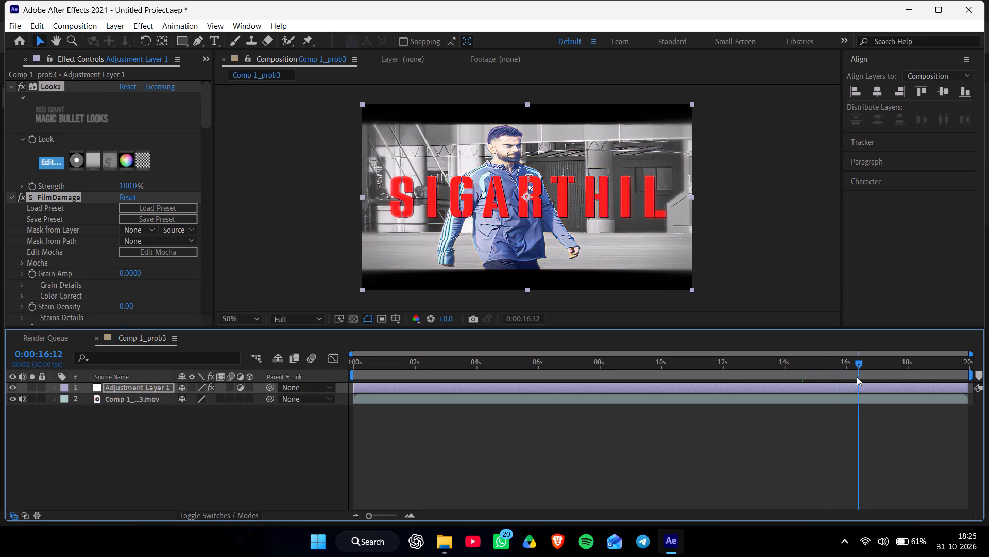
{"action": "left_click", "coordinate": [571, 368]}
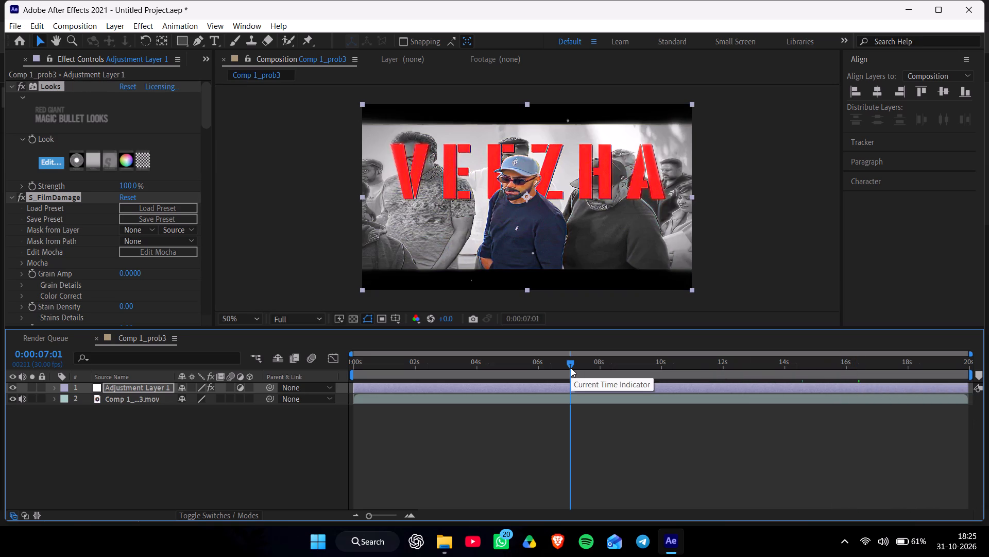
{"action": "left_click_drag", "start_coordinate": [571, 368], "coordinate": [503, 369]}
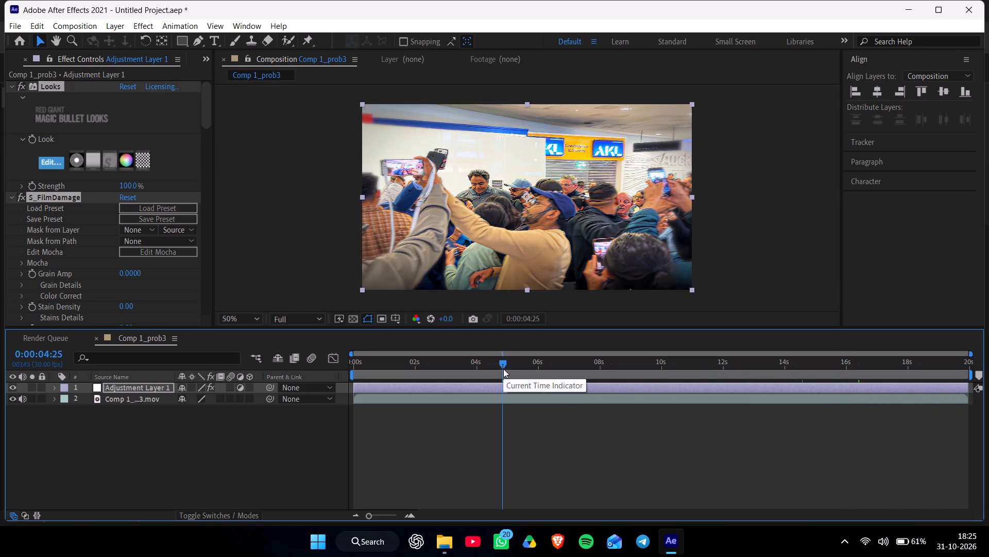
Replace the adjustment layer's effects with the Neptune cc by Archer_AE2021 preset and check it between about 6:10 and 7:28.
{"action": "key", "text": "ctrl+shift+e"}
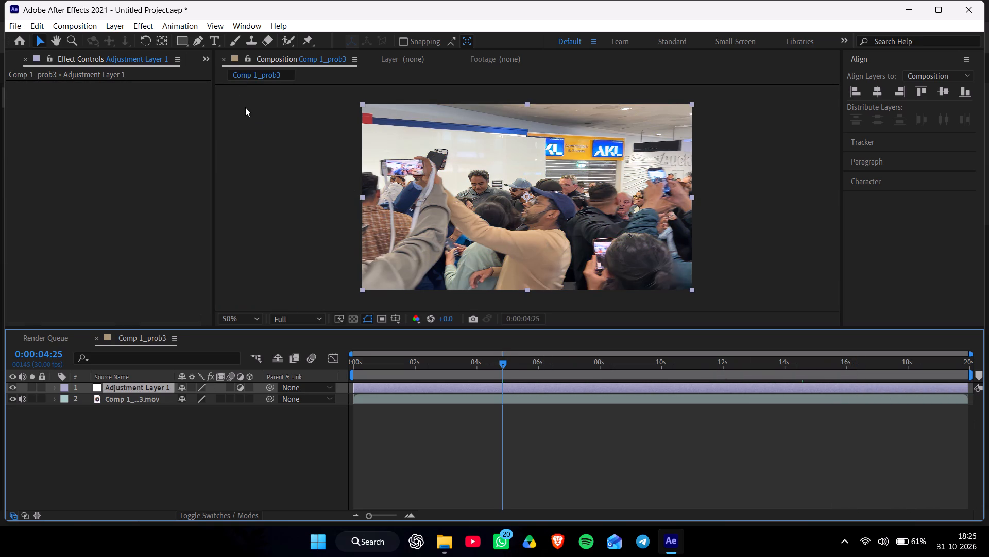
{"action": "left_click", "coordinate": [185, 27]}
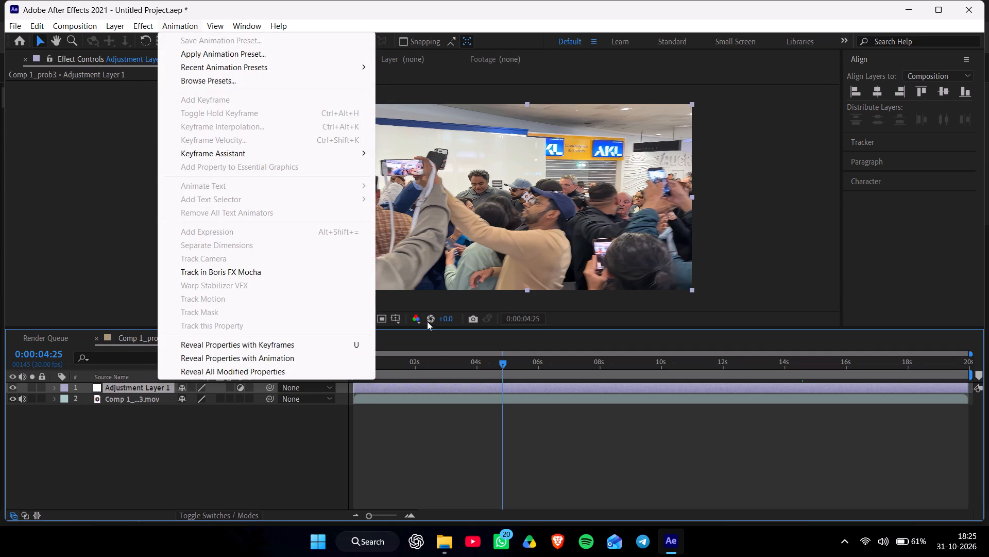
{"action": "left_click", "coordinate": [235, 55]}
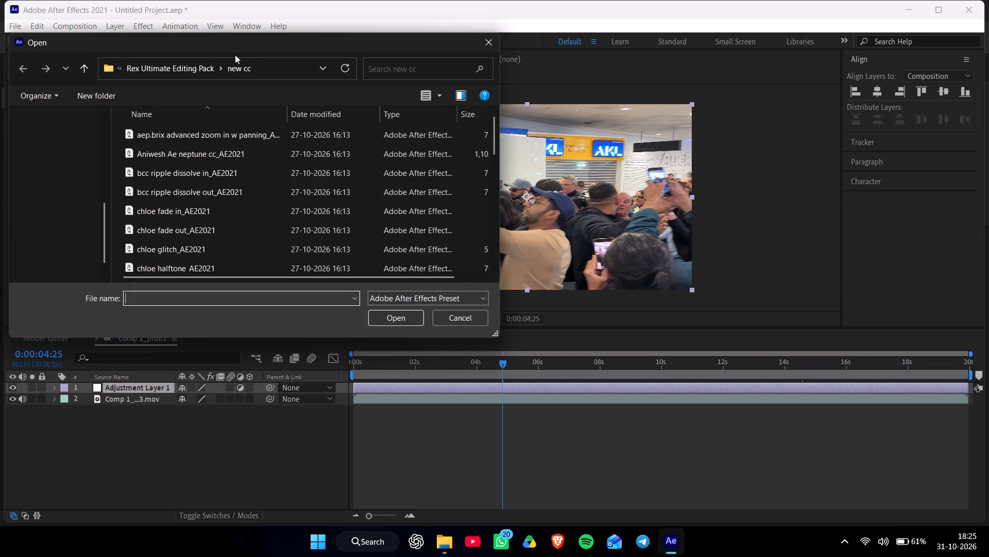
{"action": "scroll", "coordinate": [221, 244], "scroll_direction": "down", "scroll_amount": 1}
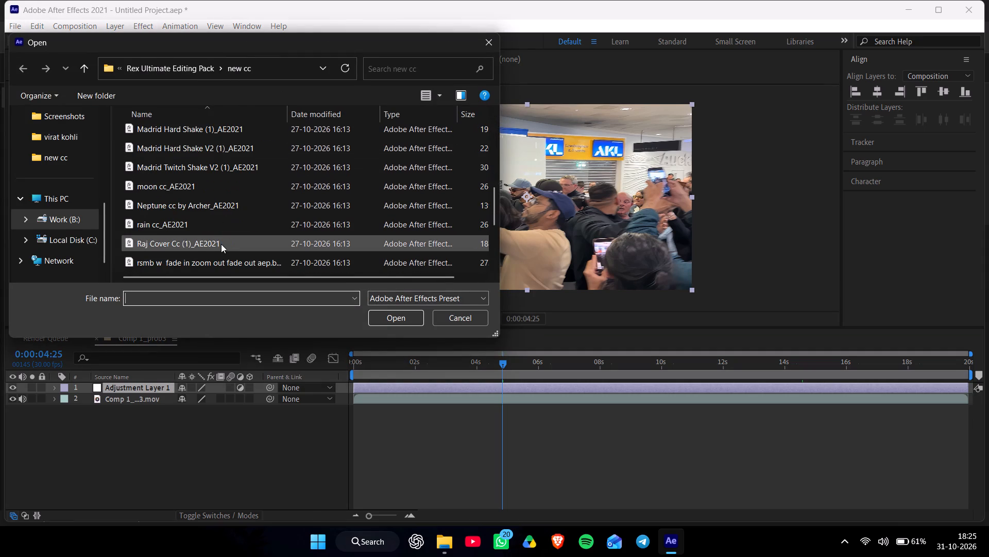
{"action": "left_click", "coordinate": [209, 208]}
{"action": "left_click", "coordinate": [386, 313]}
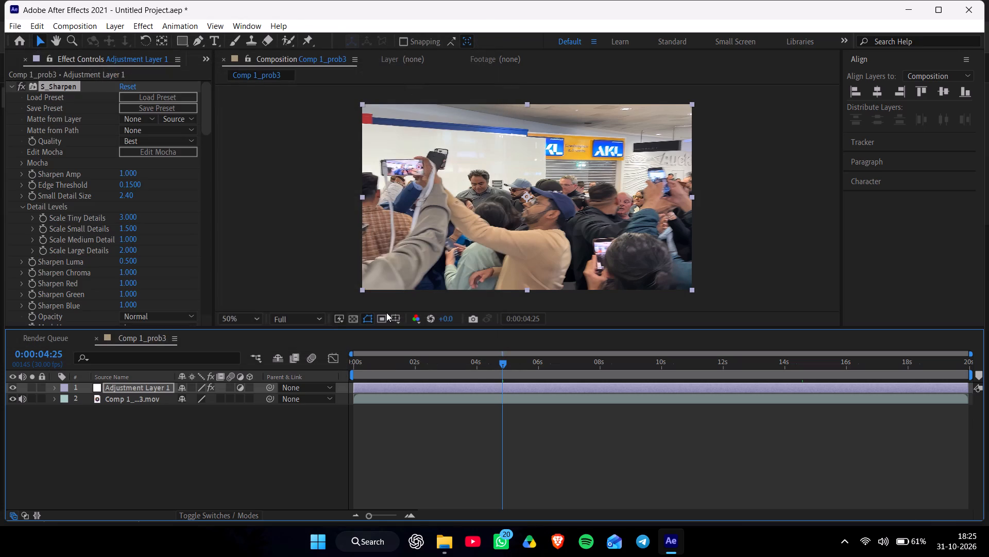
{"action": "left_click", "coordinate": [549, 363]}
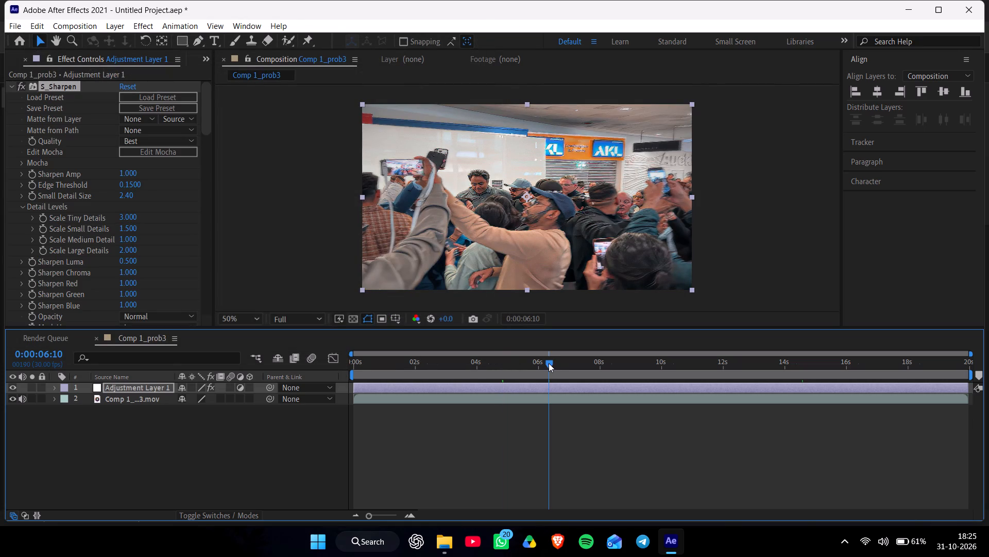
{"action": "left_click_drag", "start_coordinate": [549, 363], "coordinate": [571, 367]}
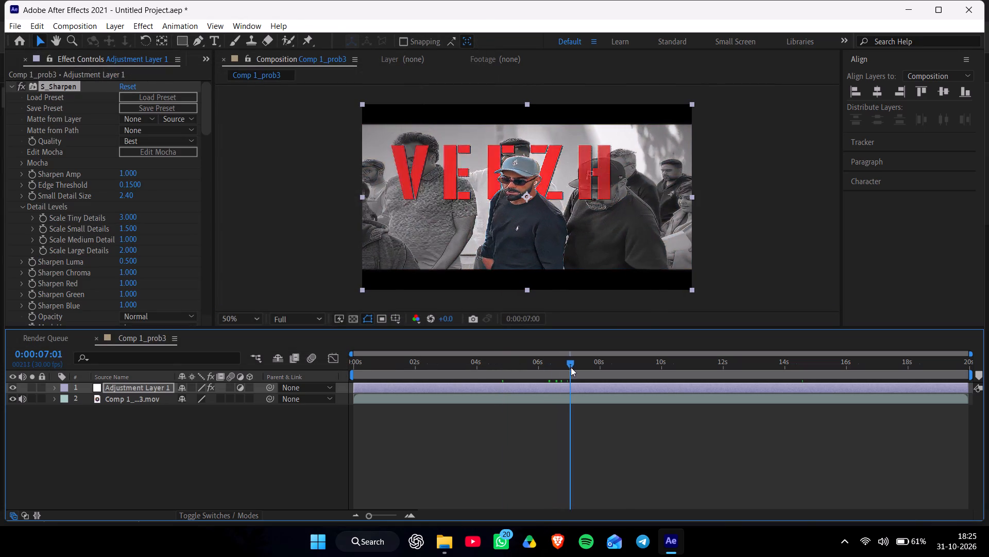
{"action": "left_click_drag", "start_coordinate": [571, 367], "coordinate": [598, 374]}
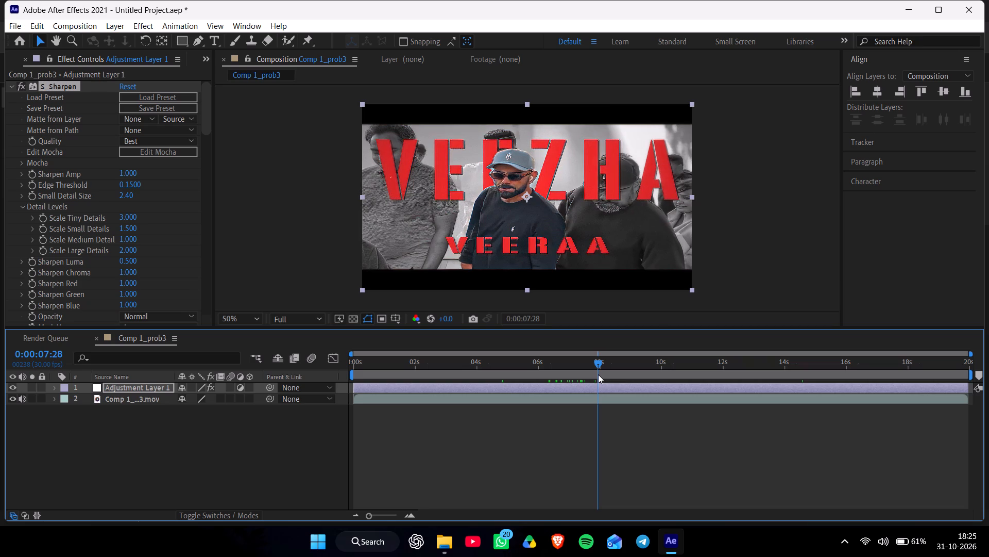
Collapse the adjustment layer's effects, disable S_FilmDamage 3, and check the look at about 15:07 and 15:13.
{"action": "left_click", "coordinate": [7, 80]}
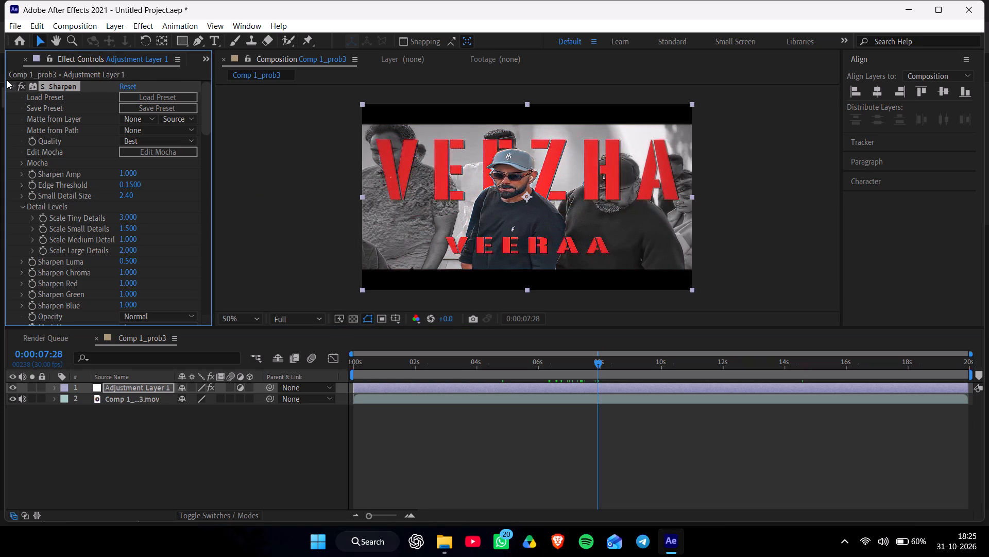
{"action": "left_click", "coordinate": [12, 86]}
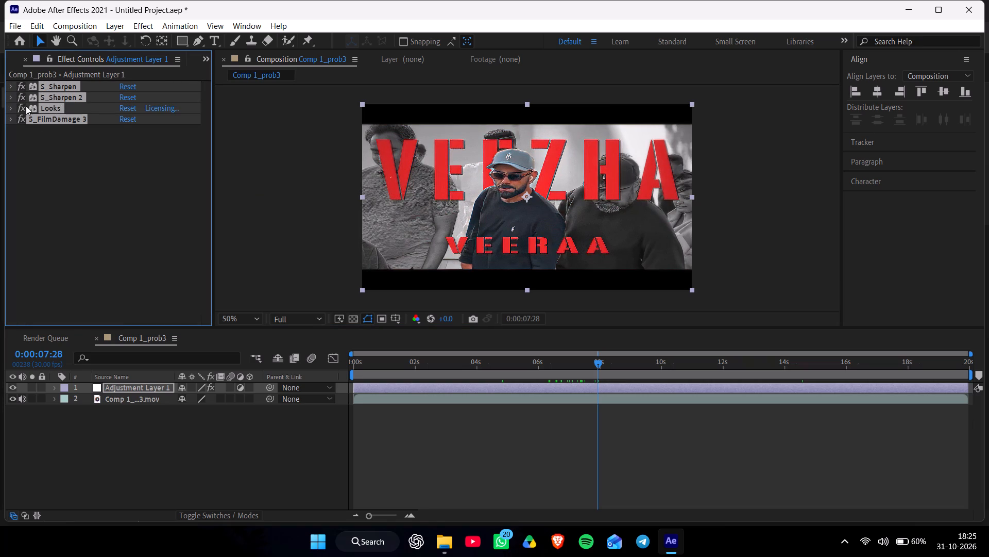
{"action": "left_click", "coordinate": [53, 165]}
{"action": "left_click", "coordinate": [24, 119]}
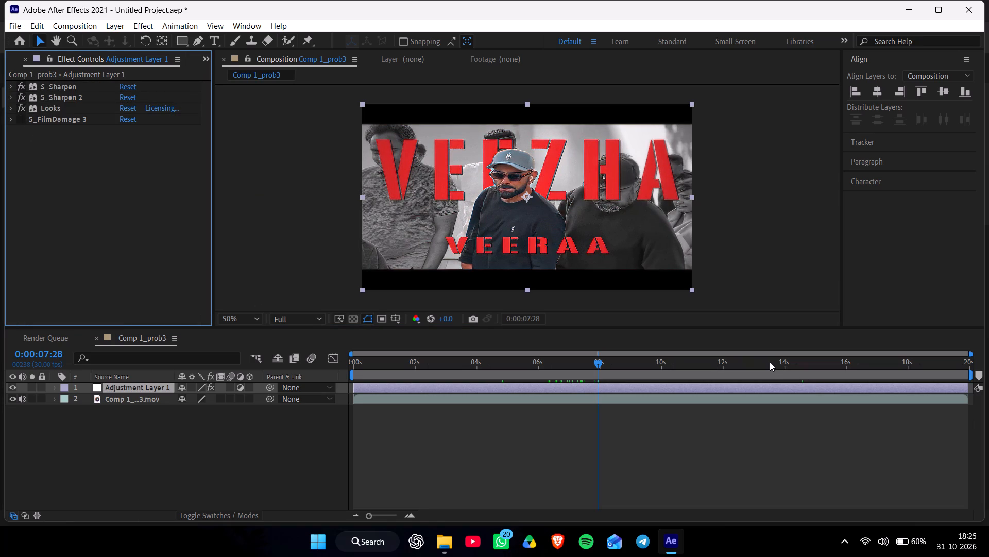
{"action": "left_click_drag", "start_coordinate": [770, 362], "coordinate": [824, 381]}
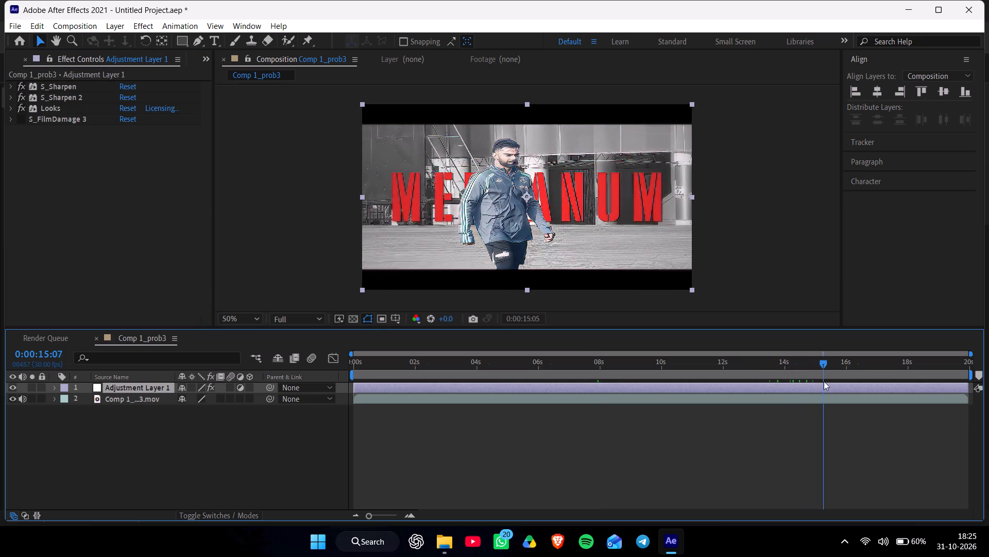
{"action": "left_click_drag", "start_coordinate": [824, 381], "coordinate": [829, 382]}
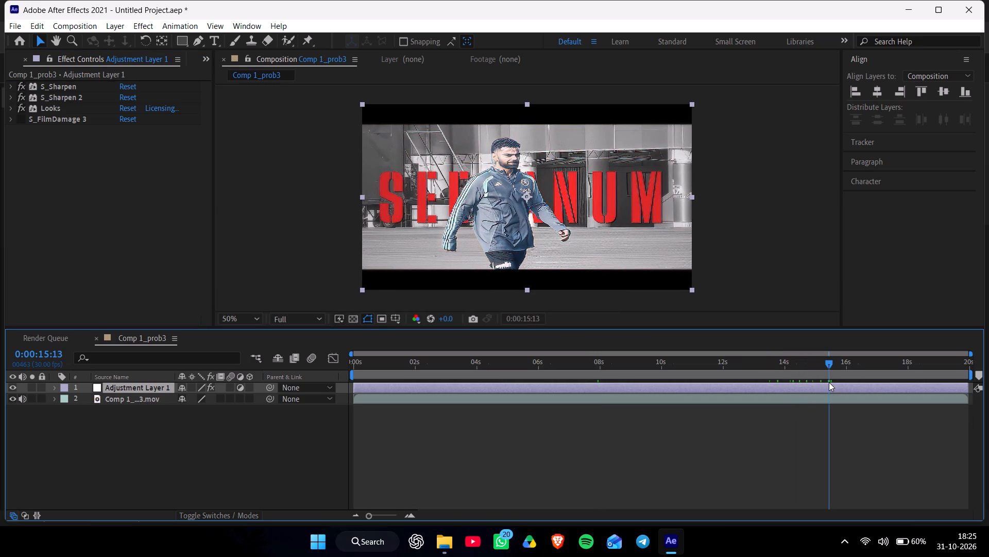
Return to the start of the composition and play the preview to review the graded edit.
{"action": "left_click_drag", "start_coordinate": [359, 363], "coordinate": [348, 363]}
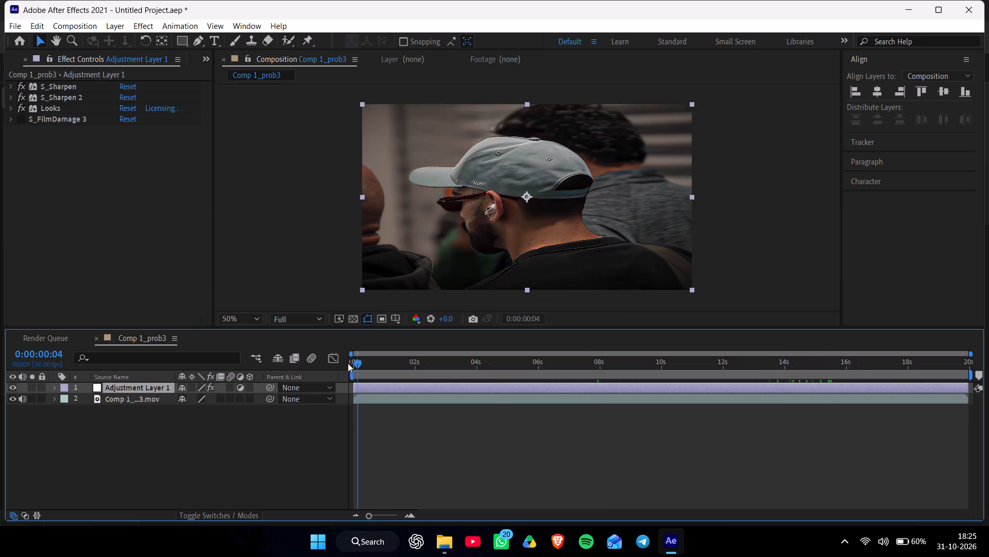
{"action": "left_click_drag", "start_coordinate": [348, 363], "coordinate": [332, 365]}
{"action": "key", "text": "space"}
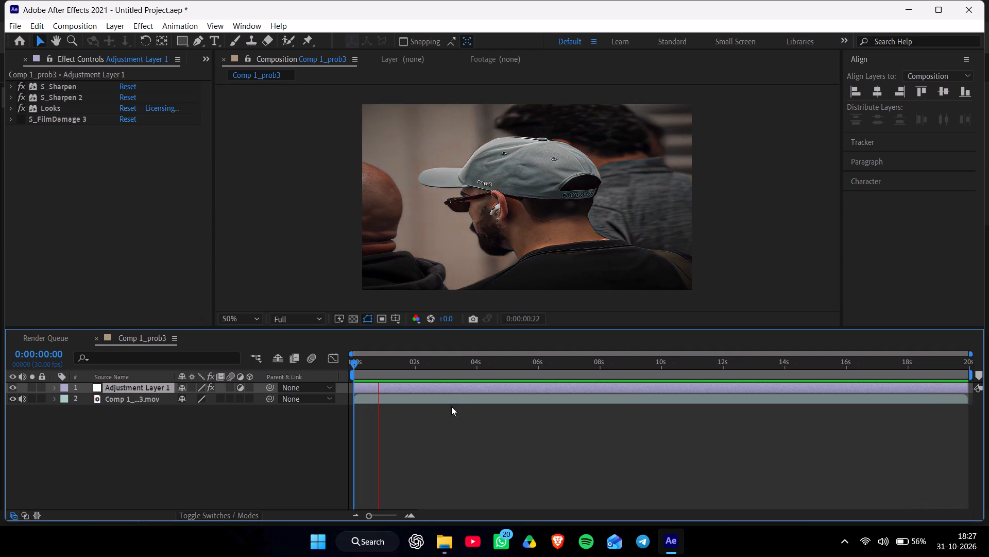
{"action": "left_click", "coordinate": [354, 364]}
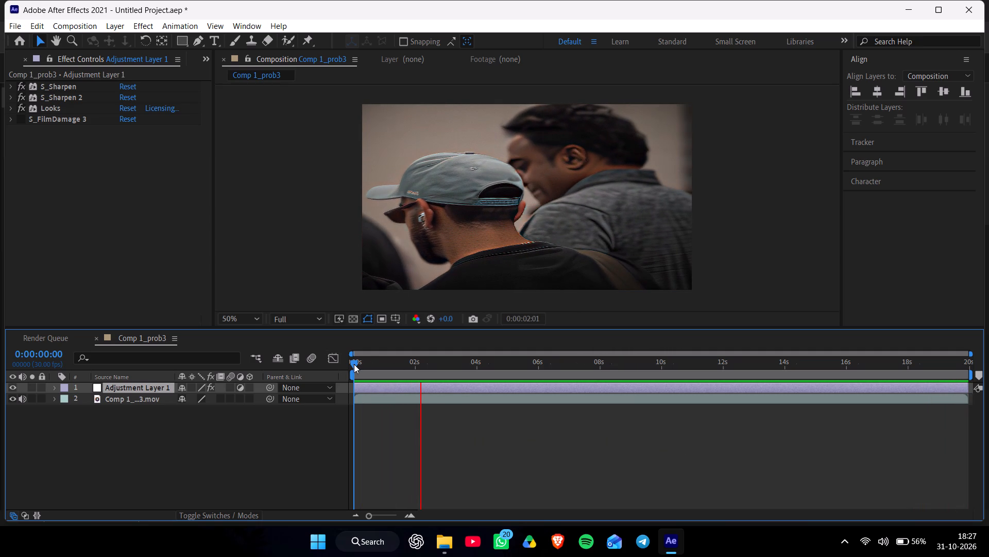
{"action": "left_click", "coordinate": [354, 364]}
{"action": "key", "text": "space"}
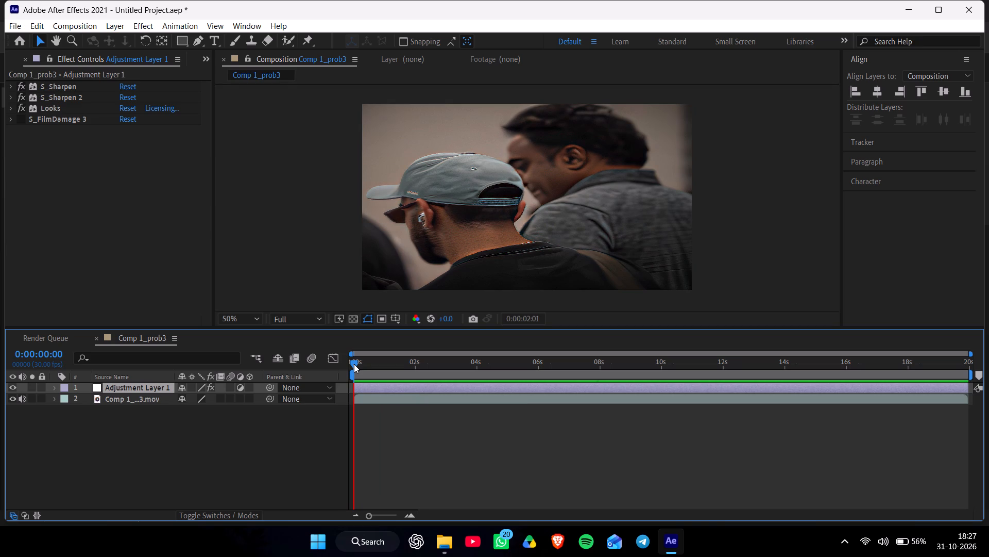
{"action": "key", "text": "space"}
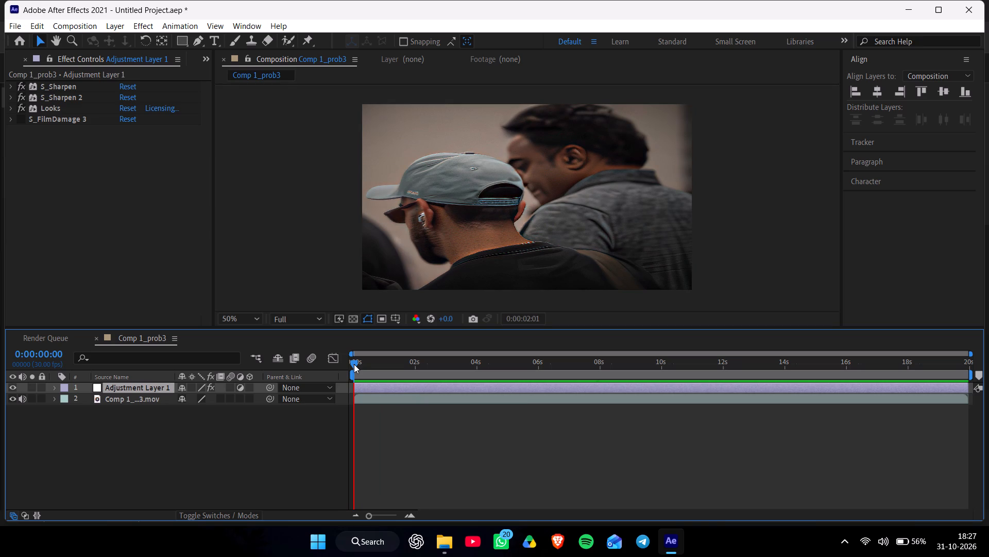
{"action": "left_click", "coordinate": [354, 364]}
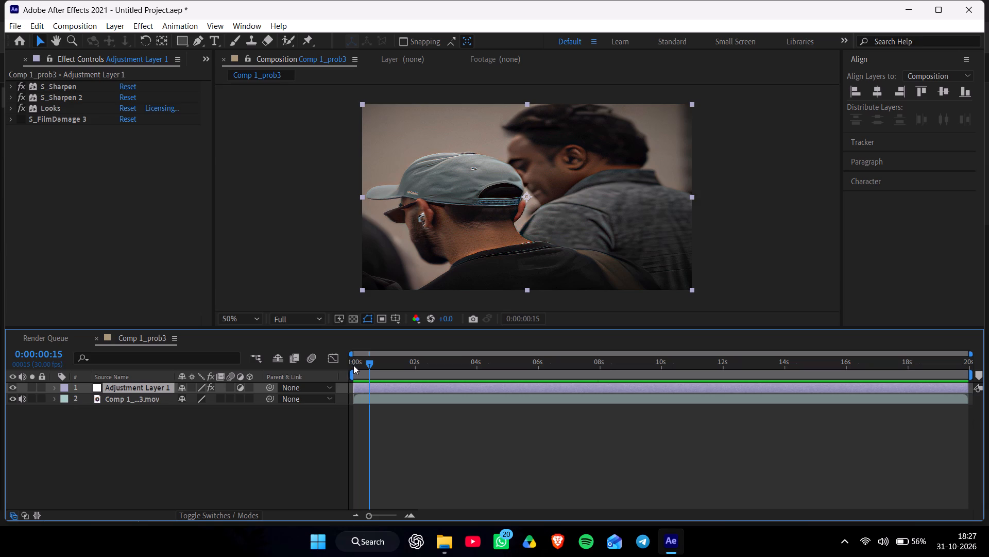
Play the graded edit repeatedly from the start of the composition to review it, and return to 0:00:00:00.
{"action": "left_click", "coordinate": [353, 365]}
{"action": "key", "text": "space"}
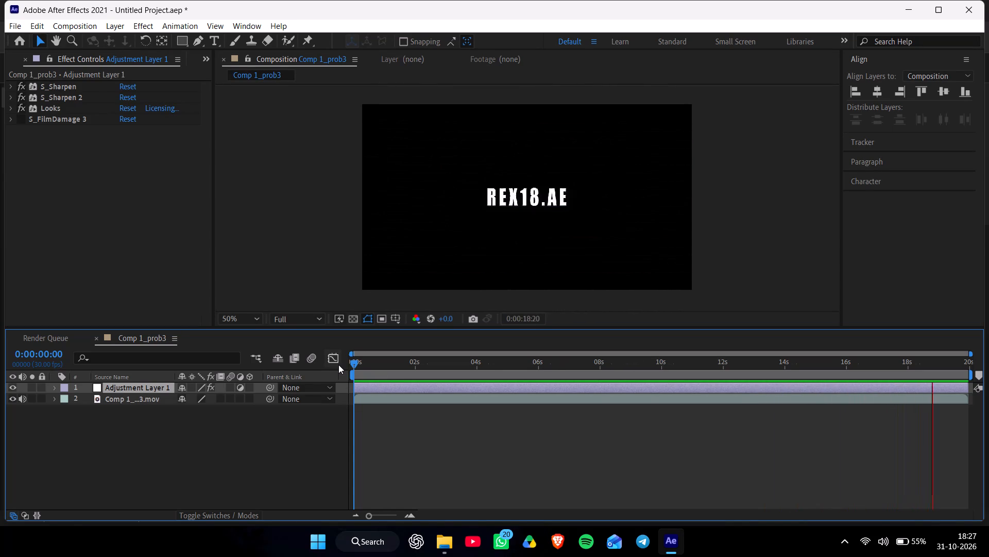
{"action": "left_click", "coordinate": [353, 363]}
{"action": "key", "text": "space"}
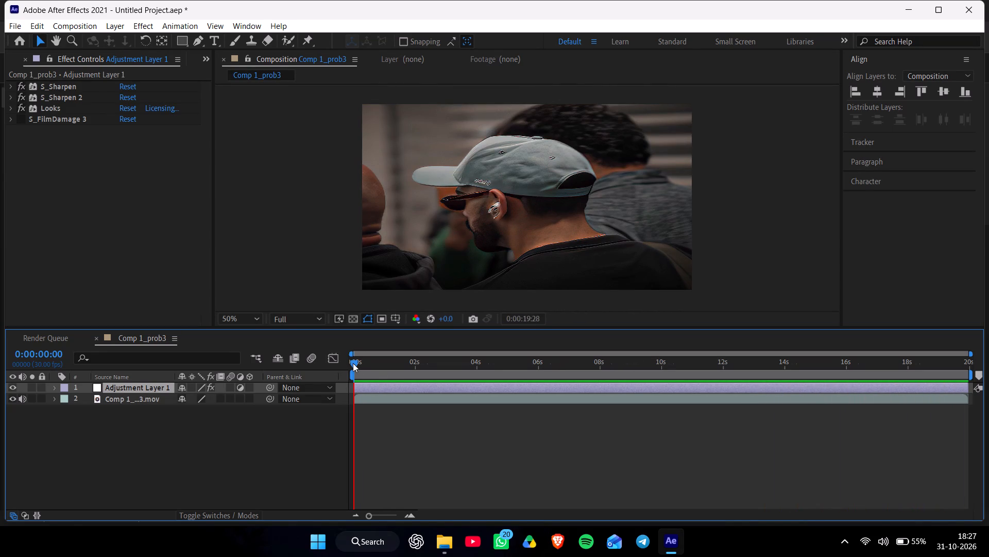
{"action": "key", "text": "space"}
{"action": "left_click_drag", "start_coordinate": [356, 364], "coordinate": [346, 366]}
{"action": "key", "text": "space"}
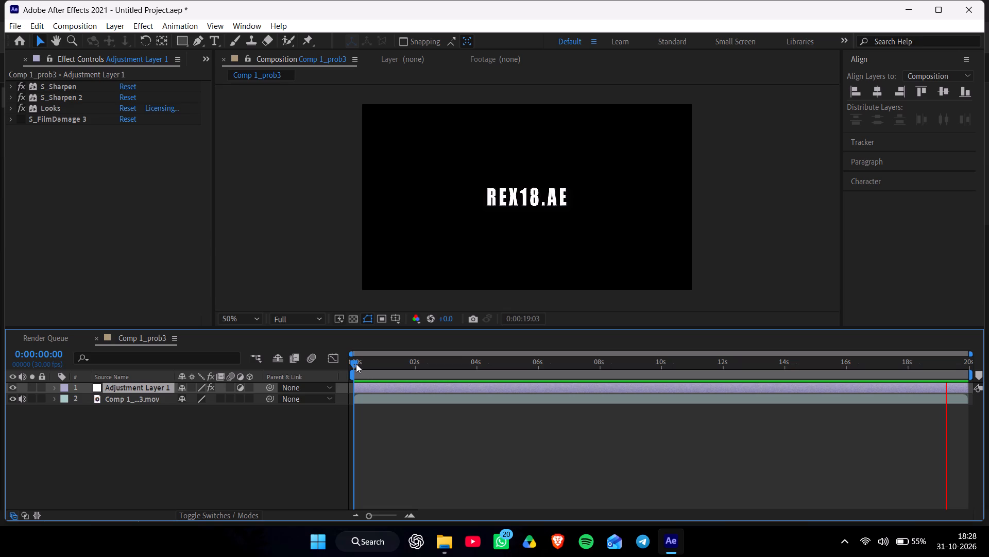
{"action": "left_click", "coordinate": [356, 364]}
{"action": "left_click", "coordinate": [360, 364]}
{"action": "left_click", "coordinate": [364, 364]}
{"action": "left_click_drag", "start_coordinate": [364, 364], "coordinate": [341, 368]}
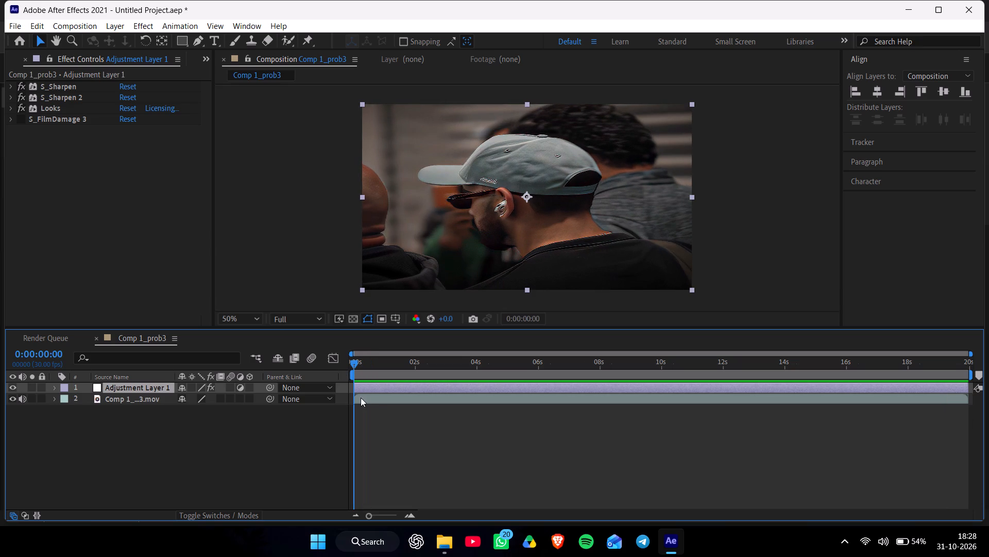
Create a new text layer reading REX18 over the lower-right part of the frame.
{"action": "left_click", "coordinate": [395, 436]}
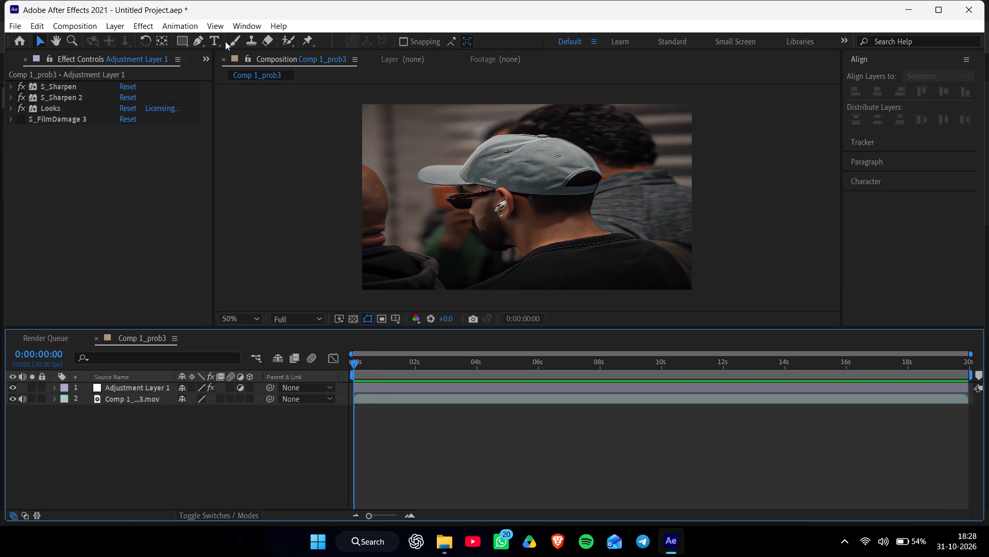
{"action": "left_click", "coordinate": [213, 41]}
{"action": "left_click", "coordinate": [629, 256]}
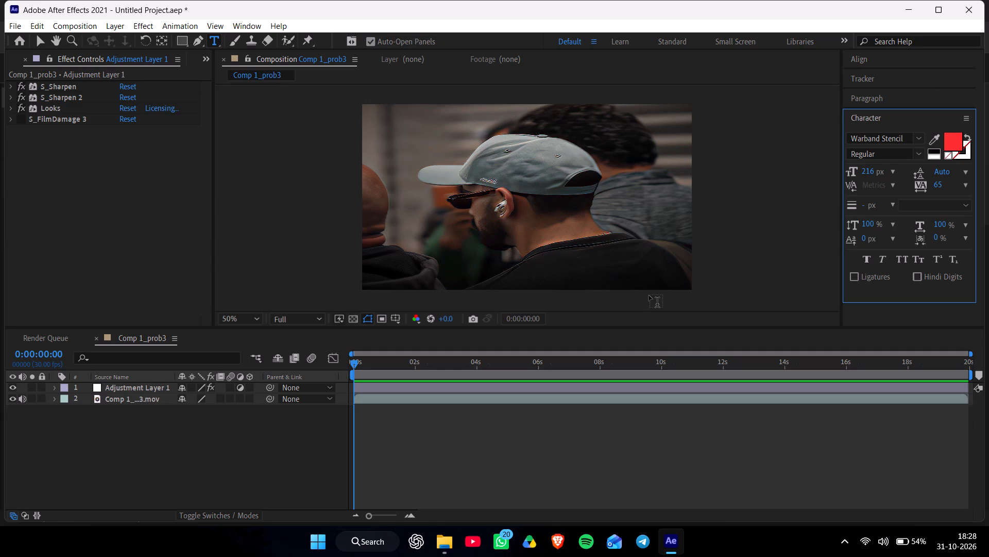
{"action": "double_click", "coordinate": [376, 387]}
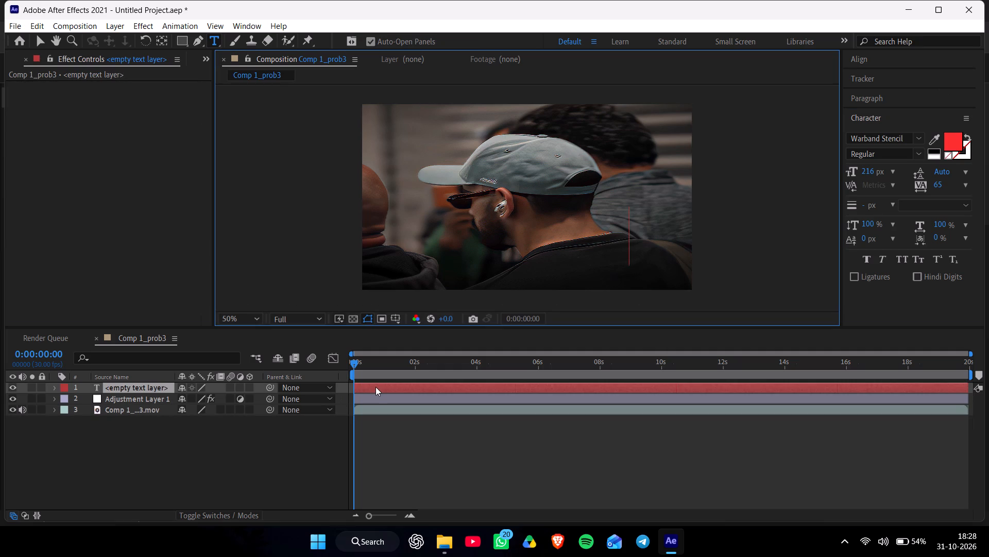
{"action": "type", "text": "REX"}
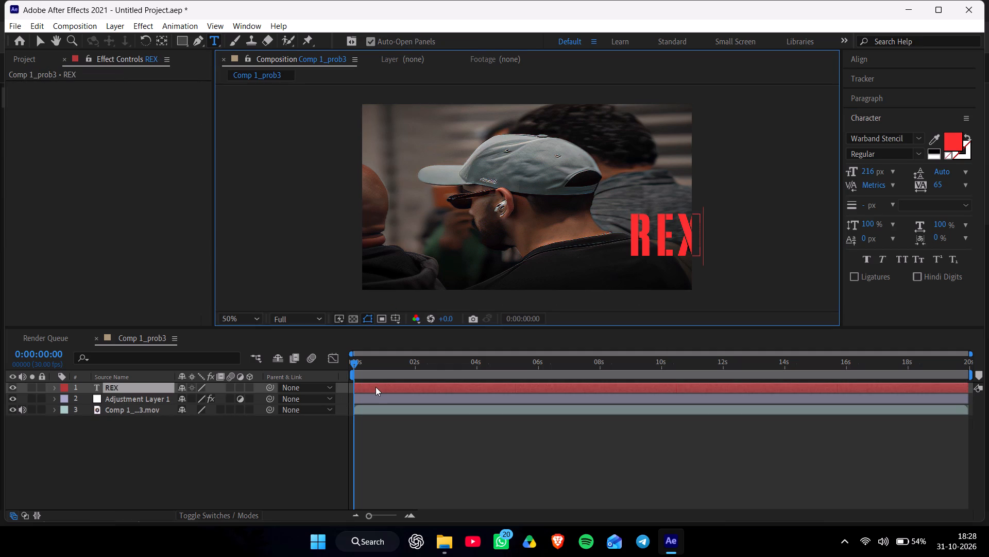
{"action": "key", "text": "1"}
{"action": "key", "text": "8"}
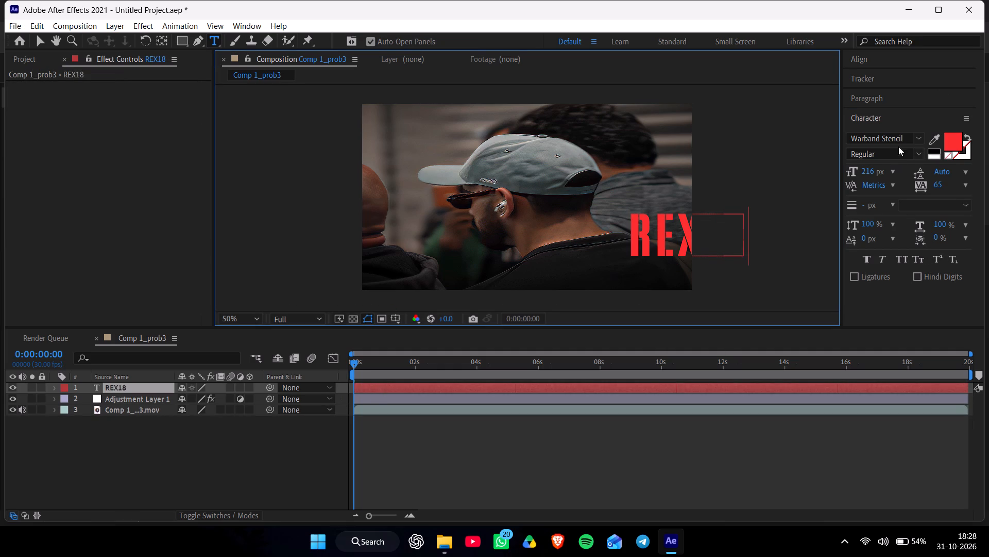
Style all the REX18 text in Arial Bold Italic with a white fill.
{"action": "double_click", "coordinate": [688, 388]}
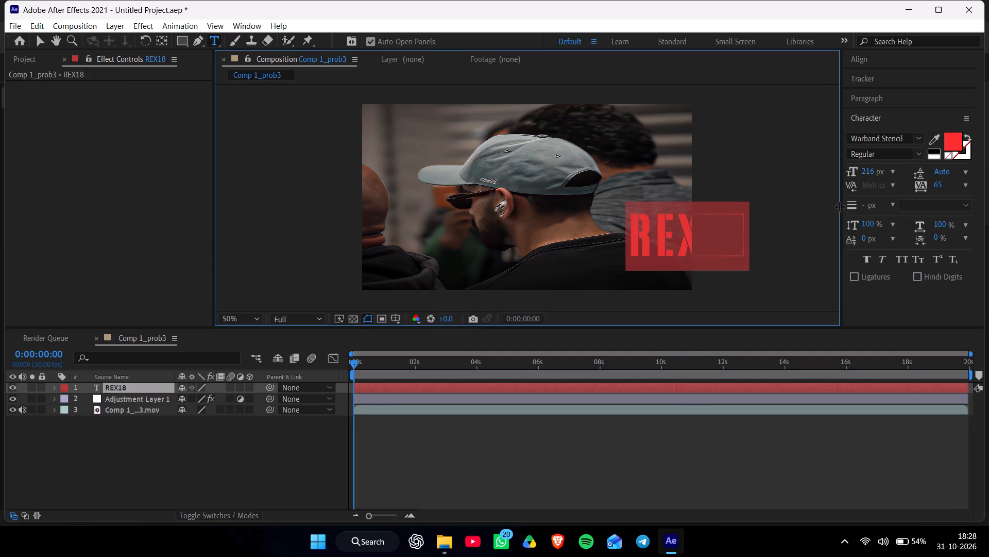
{"action": "left_click", "coordinate": [919, 140]}
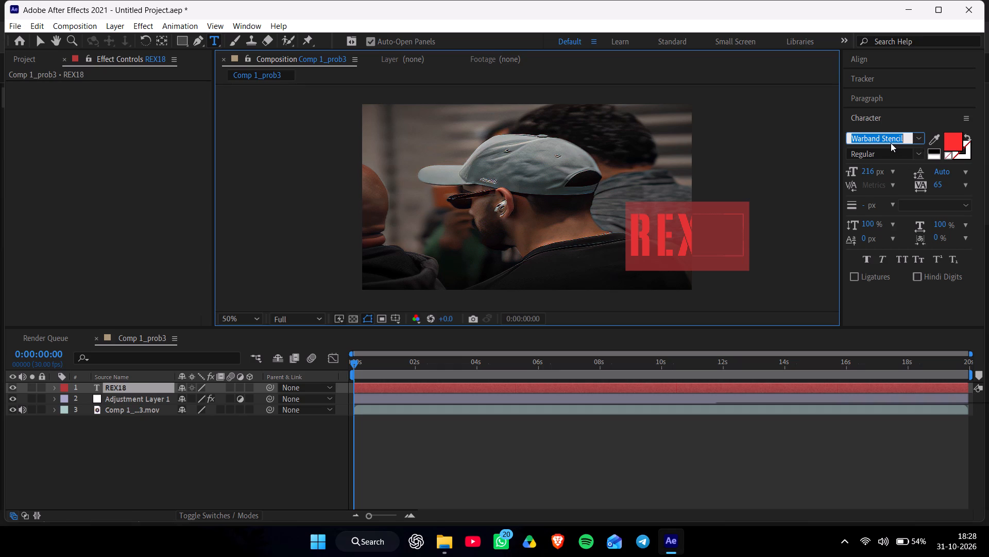
{"action": "type", "text": "AR"}
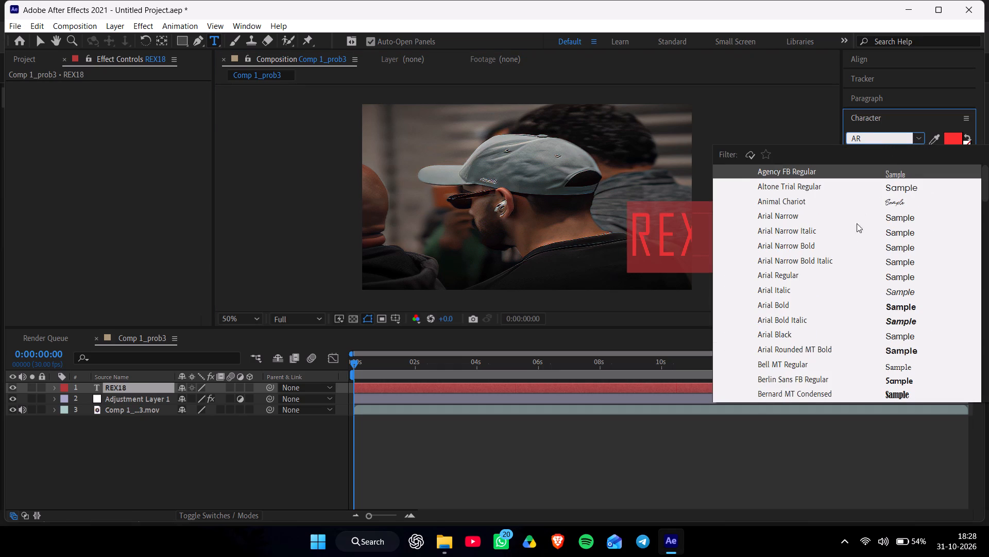
{"action": "left_click", "coordinate": [798, 323]}
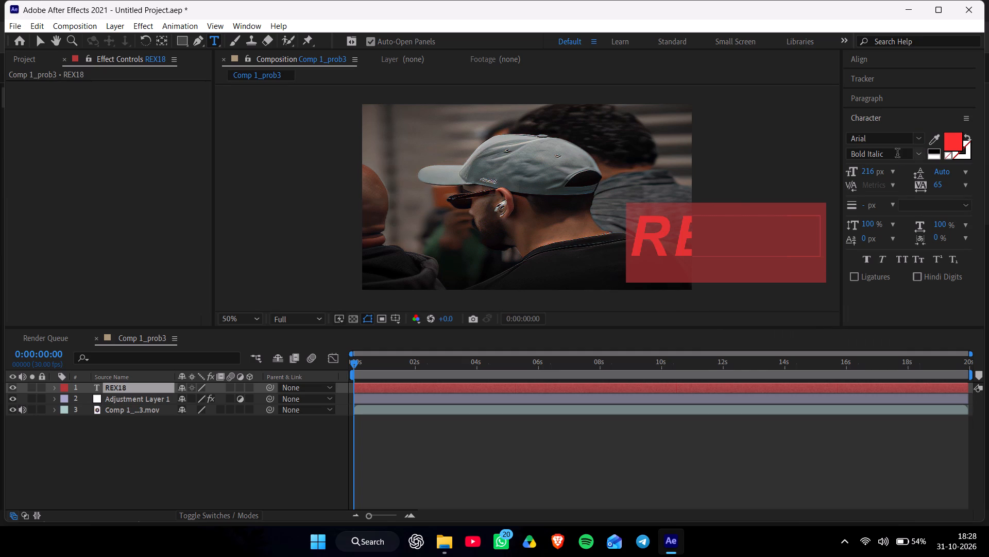
{"action": "left_click", "coordinate": [954, 141]}
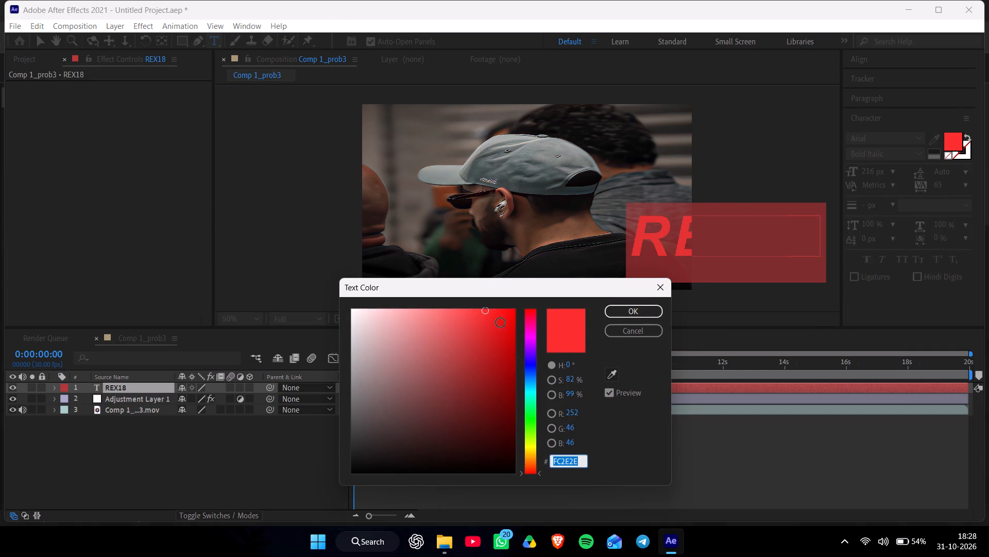
{"action": "left_click_drag", "start_coordinate": [402, 336], "coordinate": [324, 273]}
{"action": "left_click", "coordinate": [635, 316]}
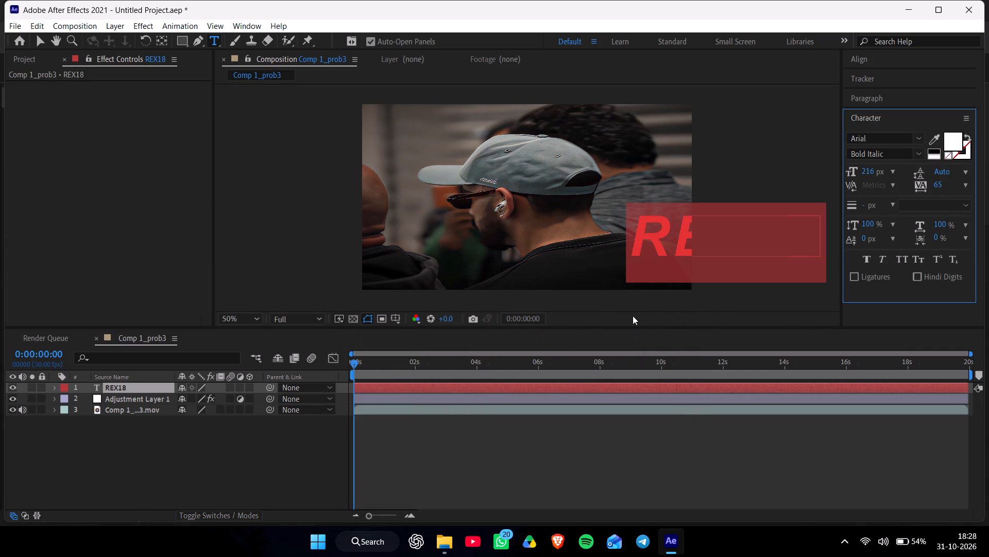
Search for and apply the Drop Shadow effect to the REX18 text layer.
{"action": "left_click", "coordinate": [388, 384]}
{"action": "key", "text": "ctrl+space"}
{"action": "type", "text": "DR"}
{"action": "type", "text": "OP"}
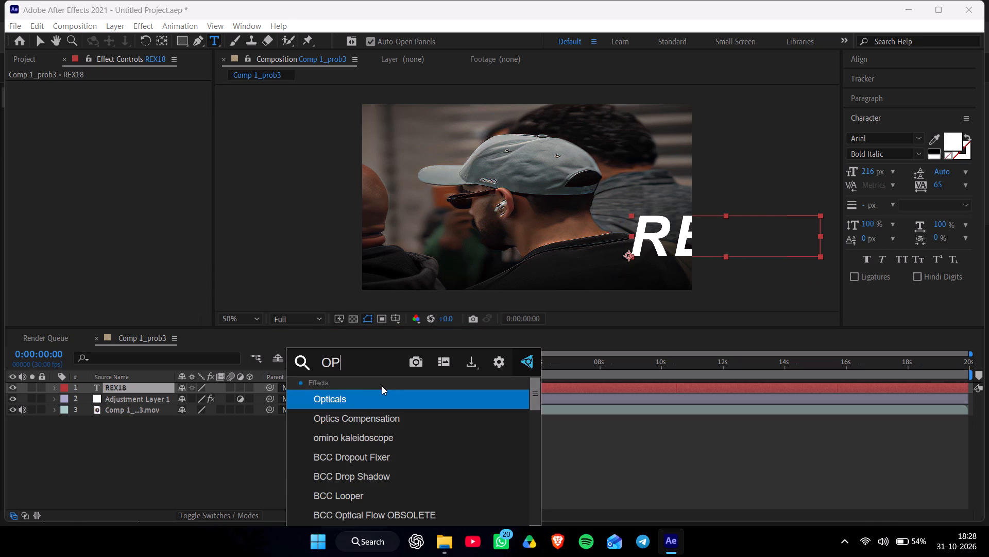
{"action": "key", "text": "BackSpace"}
{"action": "key", "text": "BackSpace"}
{"action": "key", "text": "BackSpace"}
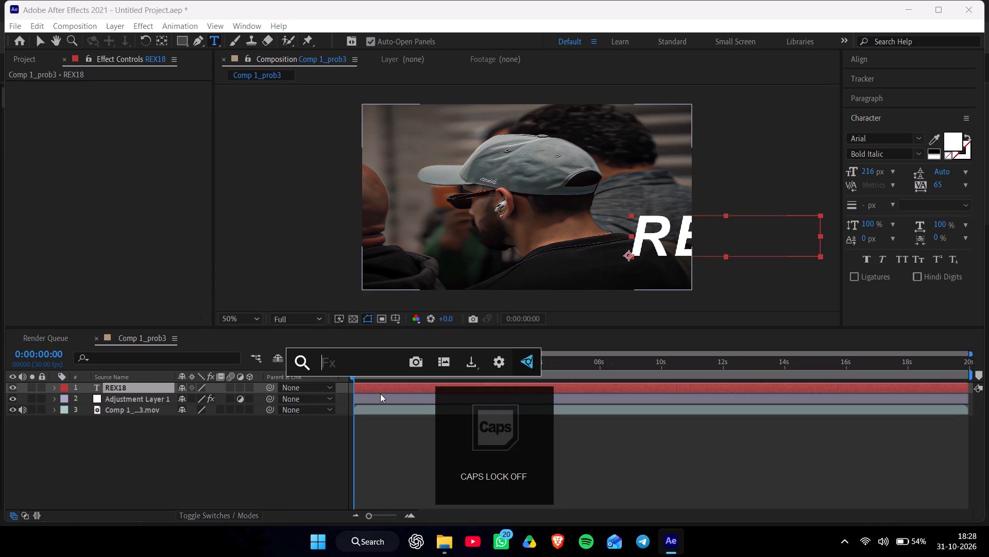
{"action": "type", "text": "dr"}
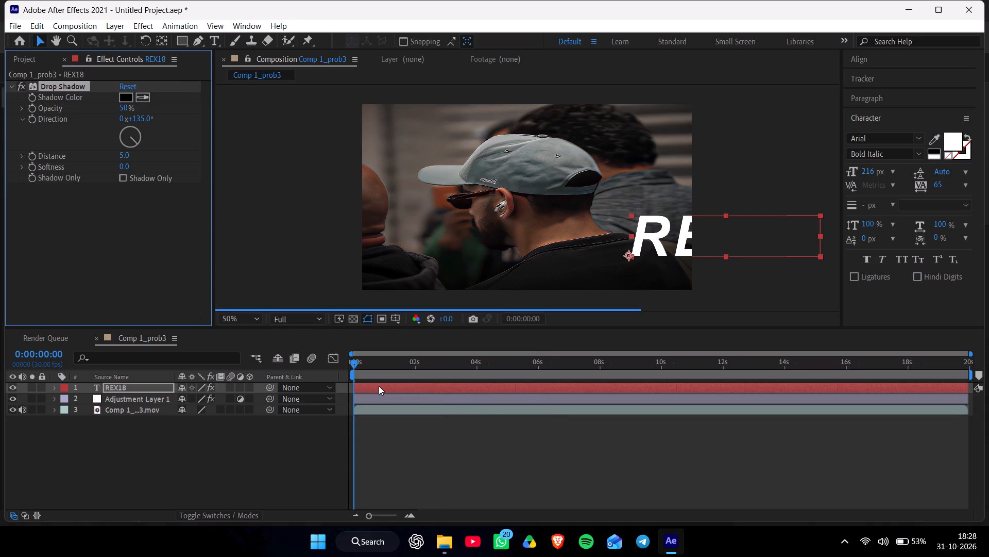
Set the REX18 text layer's blending mode to Overlay.
{"action": "left_click", "coordinate": [379, 386]}
{"action": "right_click", "coordinate": [379, 386]}
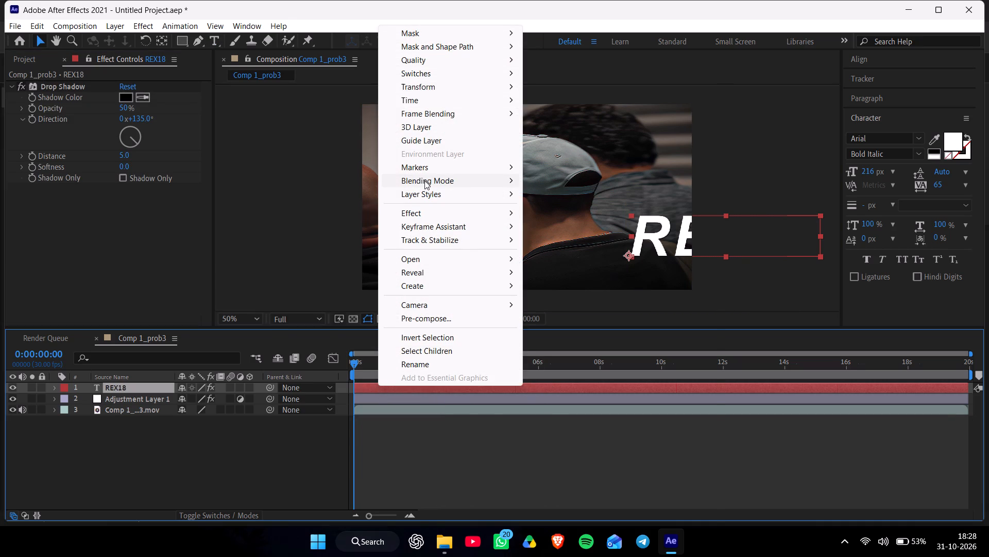
{"action": "left_click", "coordinate": [424, 181]}
{"action": "left_click", "coordinate": [564, 314]}
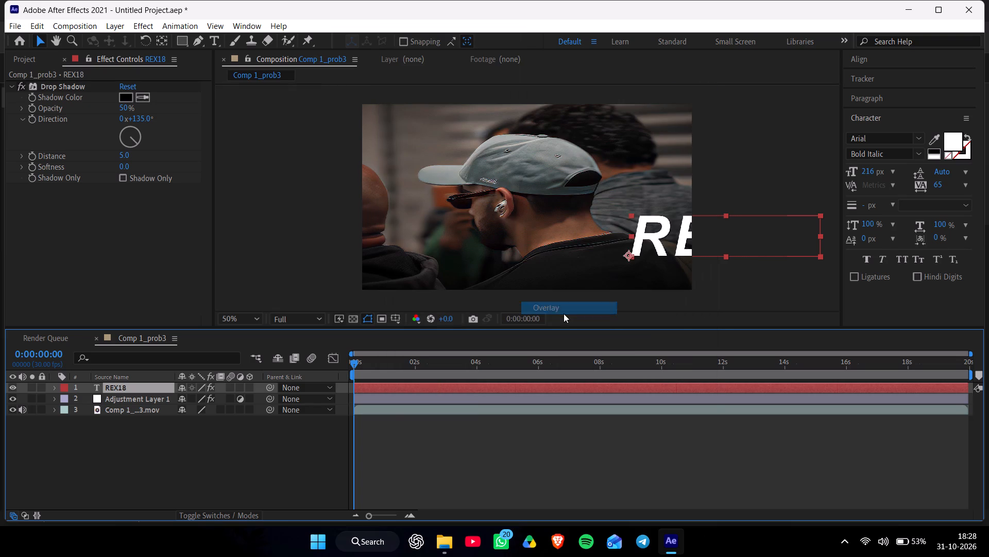
Scale the REX18 text layer down to 21%, judging its size against the frame at 0:00:09:22.
{"action": "key", "text": "s"}
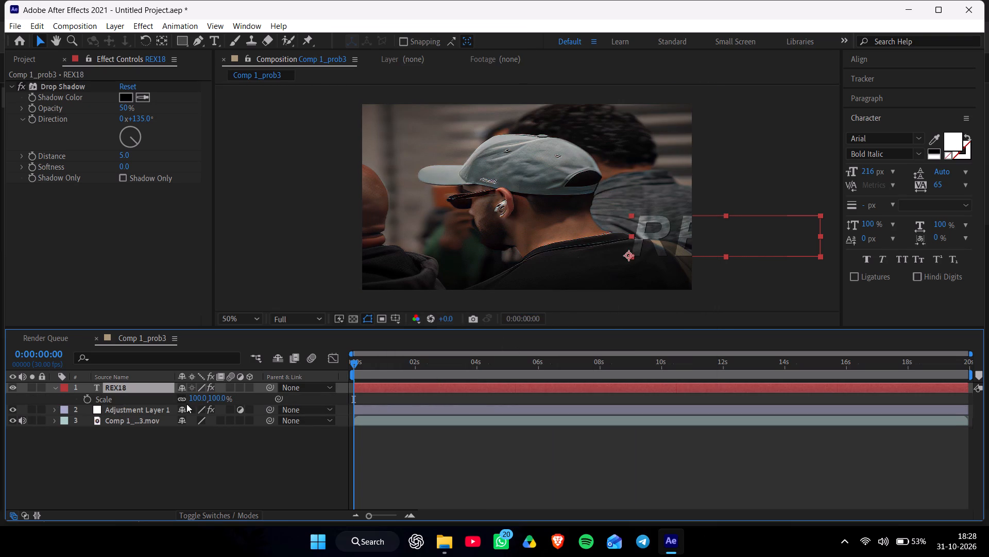
{"action": "left_click_drag", "start_coordinate": [202, 400], "coordinate": [157, 400]}
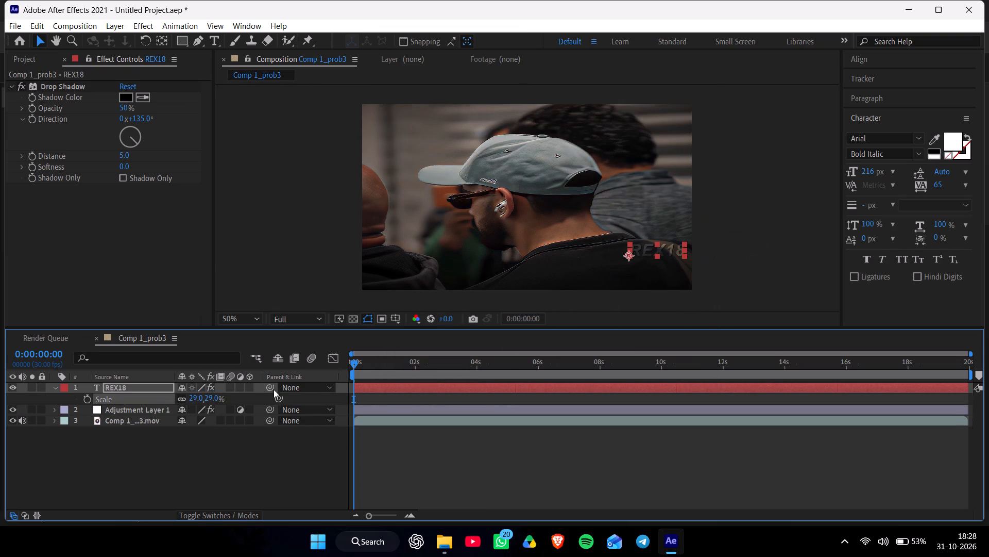
{"action": "left_click", "coordinate": [661, 362]}
{"action": "left_click_drag", "start_coordinate": [661, 362], "coordinate": [653, 362]}
{"action": "left_click_drag", "start_coordinate": [193, 400], "coordinate": [186, 400]}
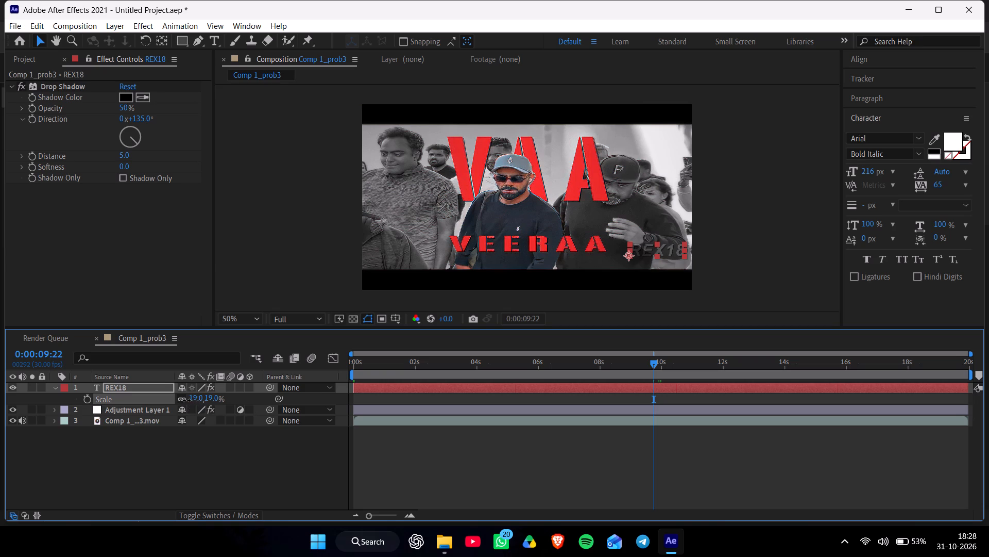
{"action": "left_click_drag", "start_coordinate": [186, 400], "coordinate": [187, 400]}
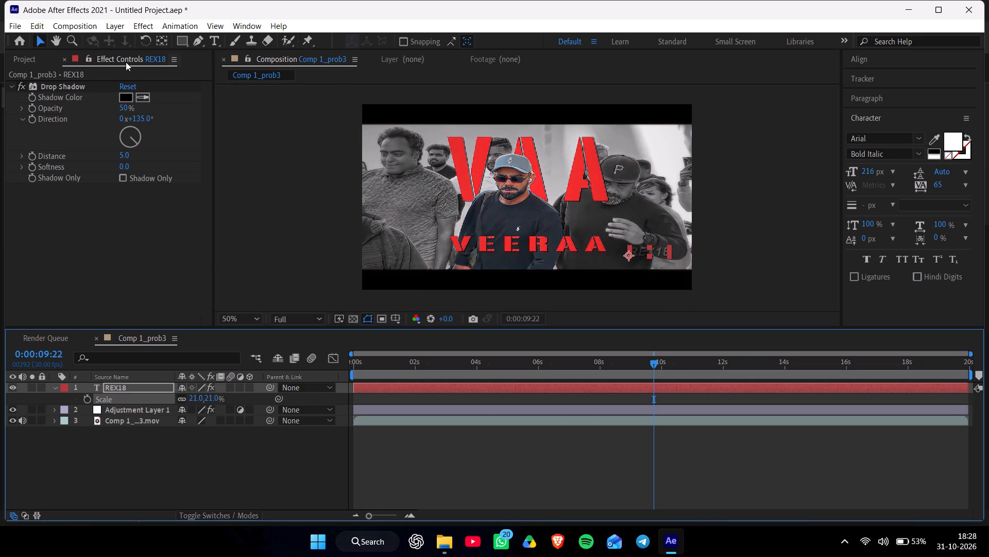
Move the REX18 text into the lower-right corner of the picture, just above the bottom black bar.
{"action": "left_click_drag", "start_coordinate": [658, 251], "coordinate": [664, 258]}
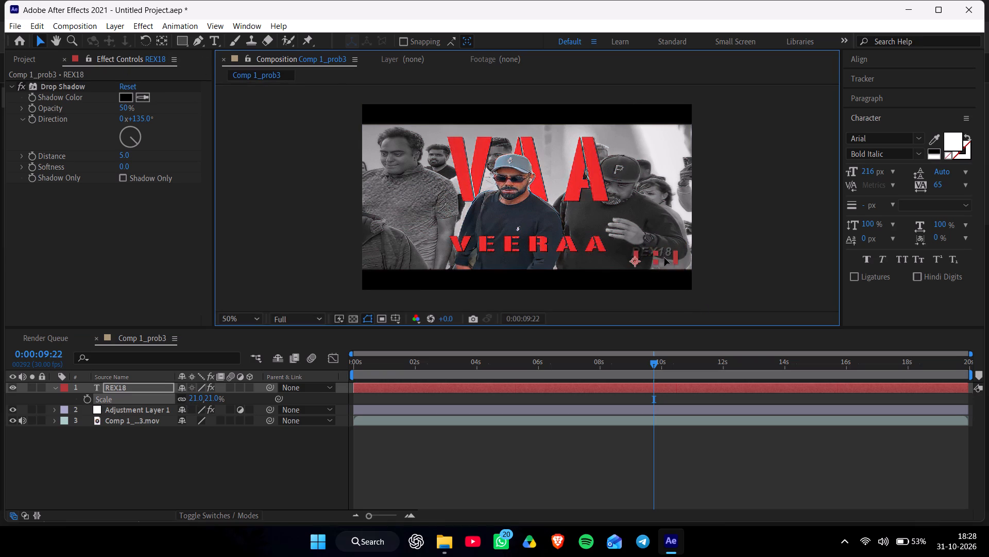
{"action": "left_click_drag", "start_coordinate": [664, 258], "coordinate": [677, 262]}
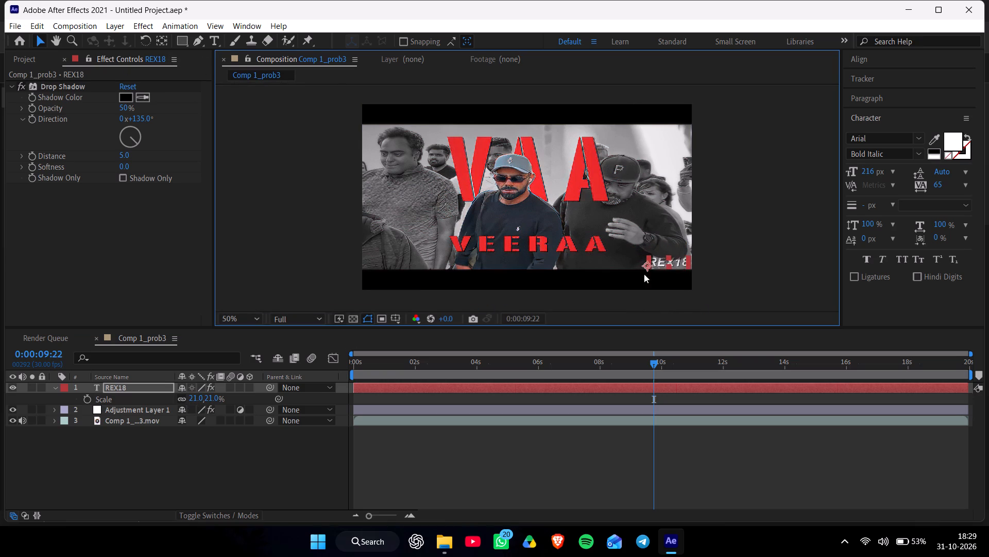
Reduce the REX18 text's font size to 114 px and finish editing the text.
{"action": "double_click", "coordinate": [739, 387]}
{"action": "left_click_drag", "start_coordinate": [871, 172], "coordinate": [864, 172]}
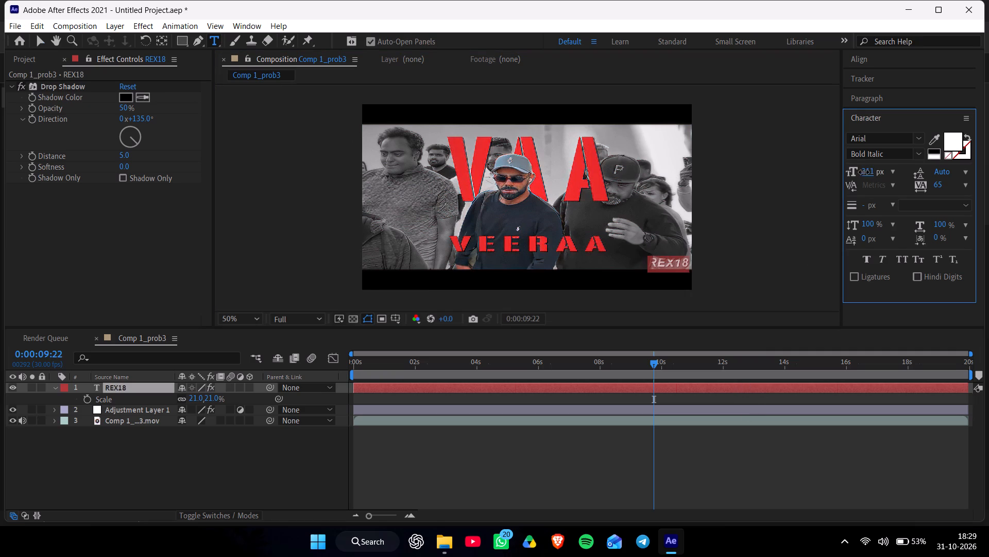
{"action": "left_click_drag", "start_coordinate": [864, 172], "coordinate": [837, 176]}
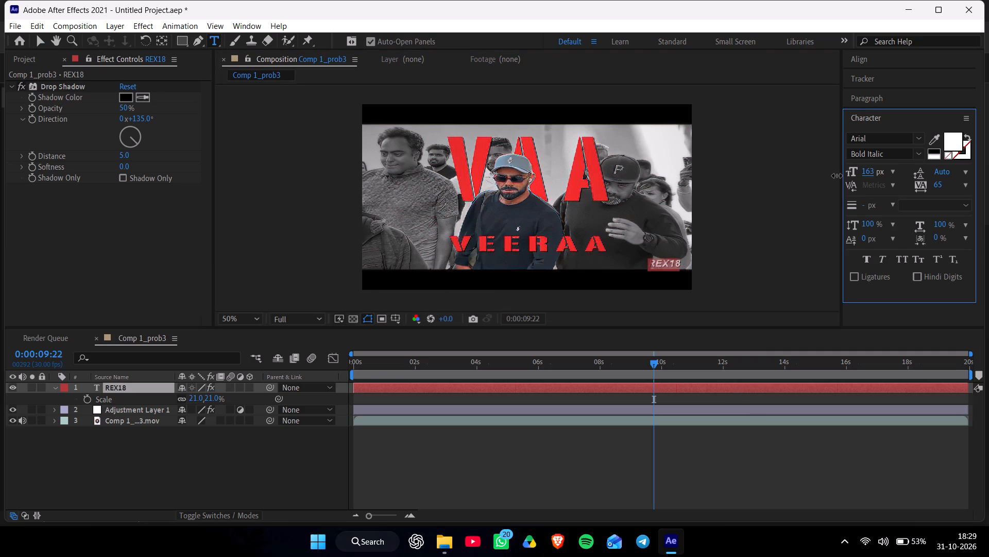
{"action": "left_click_drag", "start_coordinate": [837, 176], "coordinate": [821, 178]}
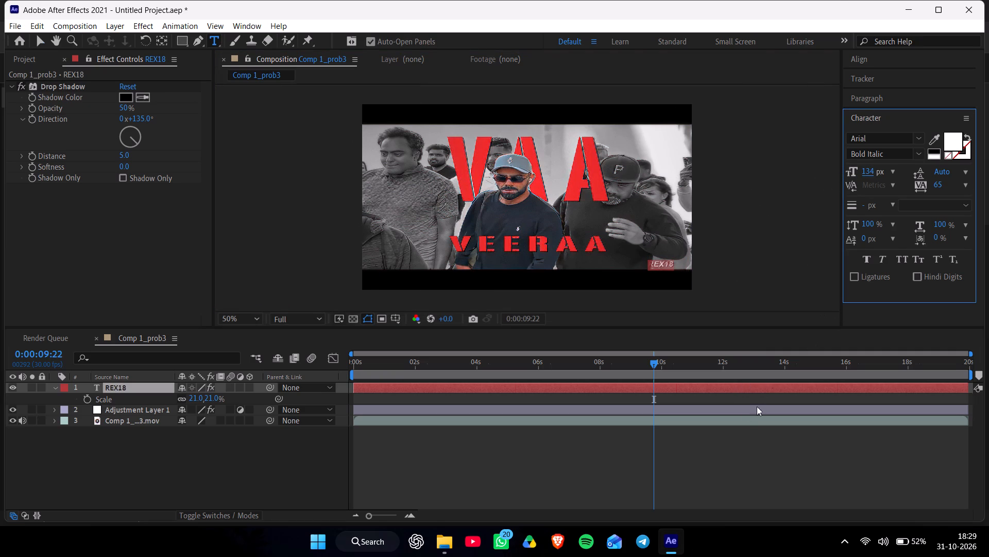
{"action": "left_click_drag", "start_coordinate": [866, 174], "coordinate": [859, 174]}
{"action": "left_click_drag", "start_coordinate": [859, 174], "coordinate": [850, 174]}
{"action": "left_click", "coordinate": [740, 419]}
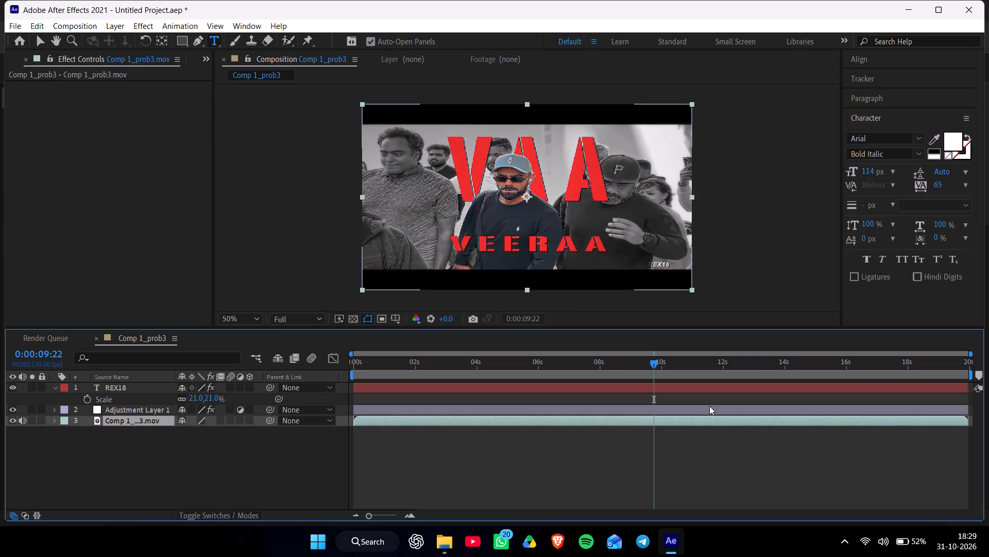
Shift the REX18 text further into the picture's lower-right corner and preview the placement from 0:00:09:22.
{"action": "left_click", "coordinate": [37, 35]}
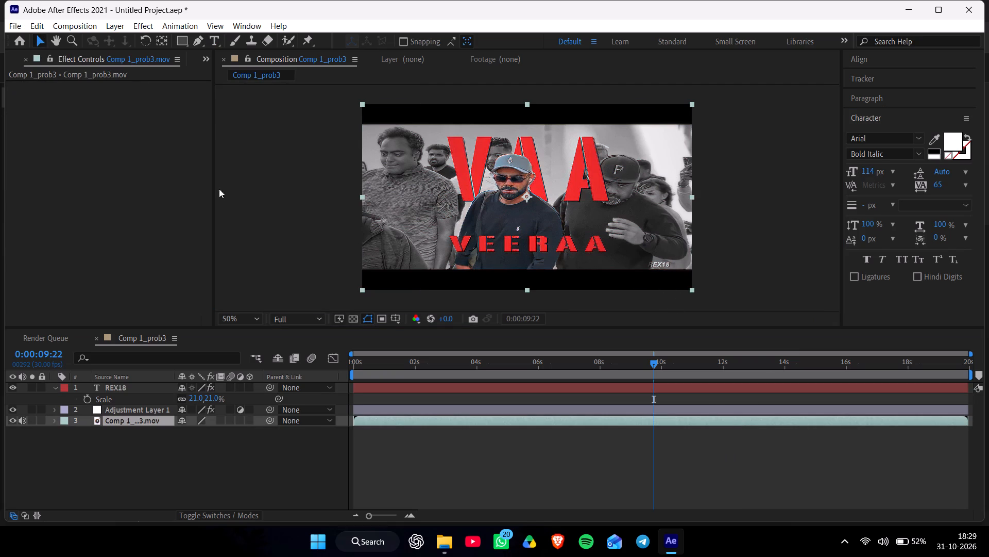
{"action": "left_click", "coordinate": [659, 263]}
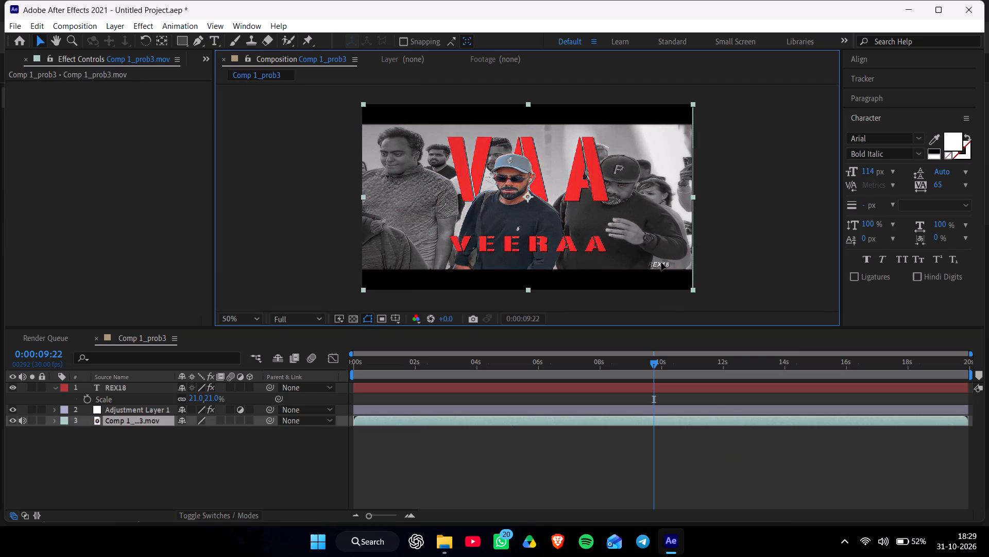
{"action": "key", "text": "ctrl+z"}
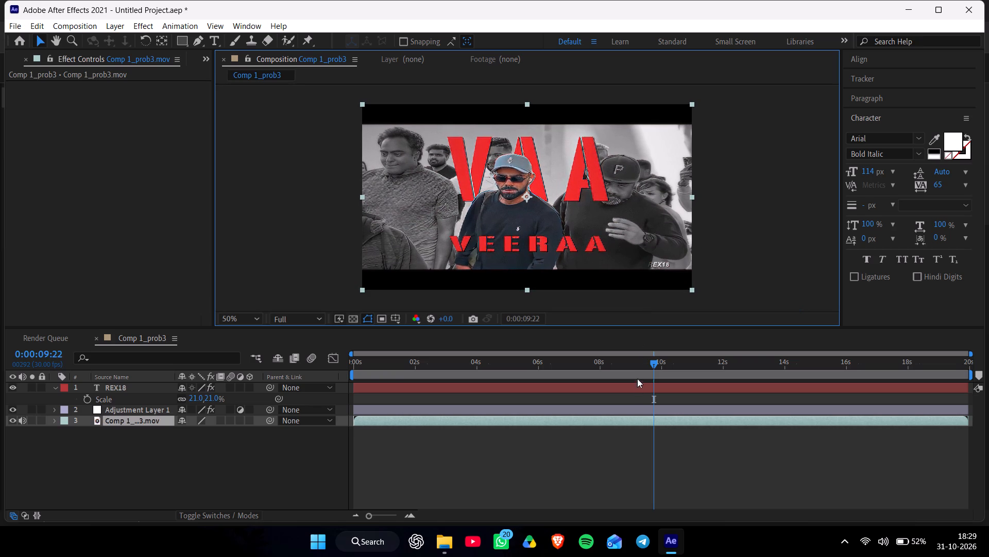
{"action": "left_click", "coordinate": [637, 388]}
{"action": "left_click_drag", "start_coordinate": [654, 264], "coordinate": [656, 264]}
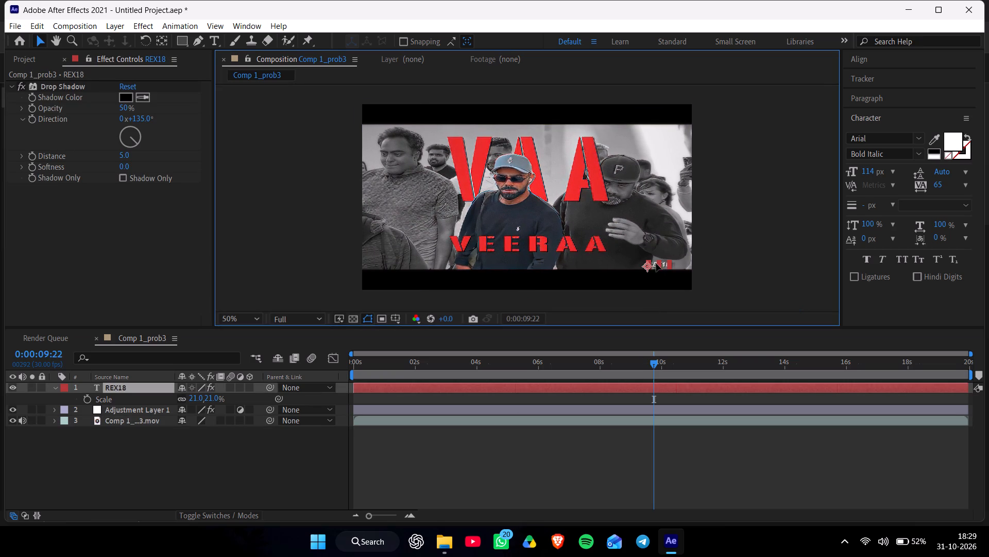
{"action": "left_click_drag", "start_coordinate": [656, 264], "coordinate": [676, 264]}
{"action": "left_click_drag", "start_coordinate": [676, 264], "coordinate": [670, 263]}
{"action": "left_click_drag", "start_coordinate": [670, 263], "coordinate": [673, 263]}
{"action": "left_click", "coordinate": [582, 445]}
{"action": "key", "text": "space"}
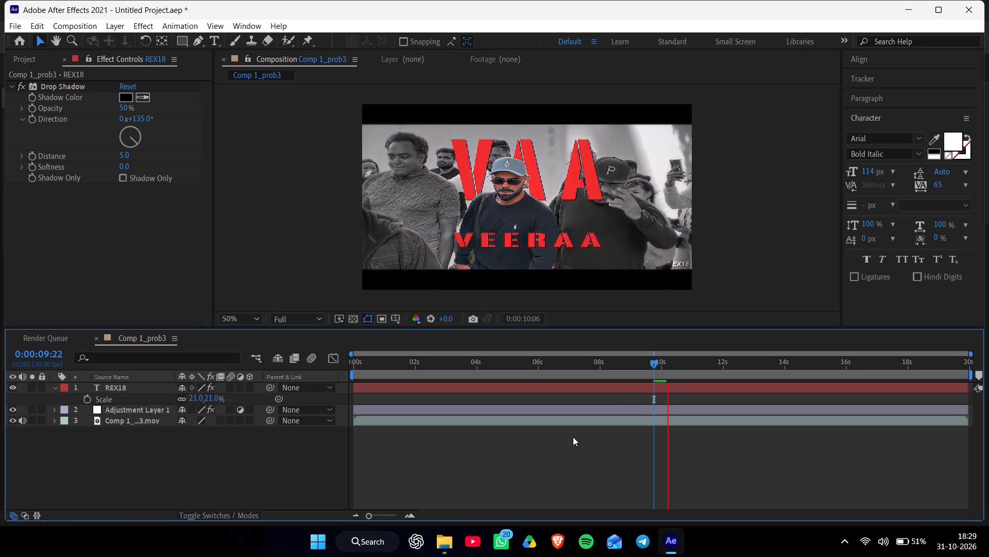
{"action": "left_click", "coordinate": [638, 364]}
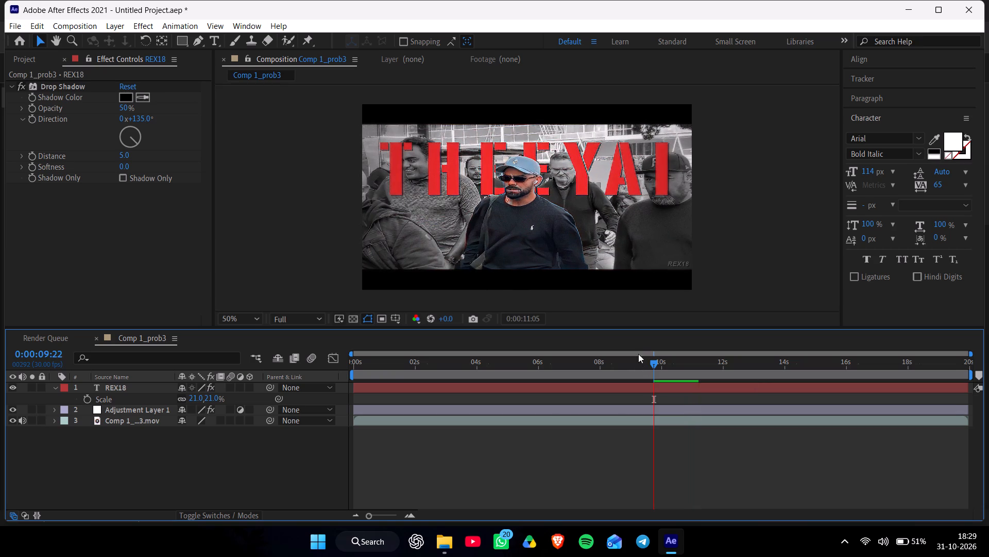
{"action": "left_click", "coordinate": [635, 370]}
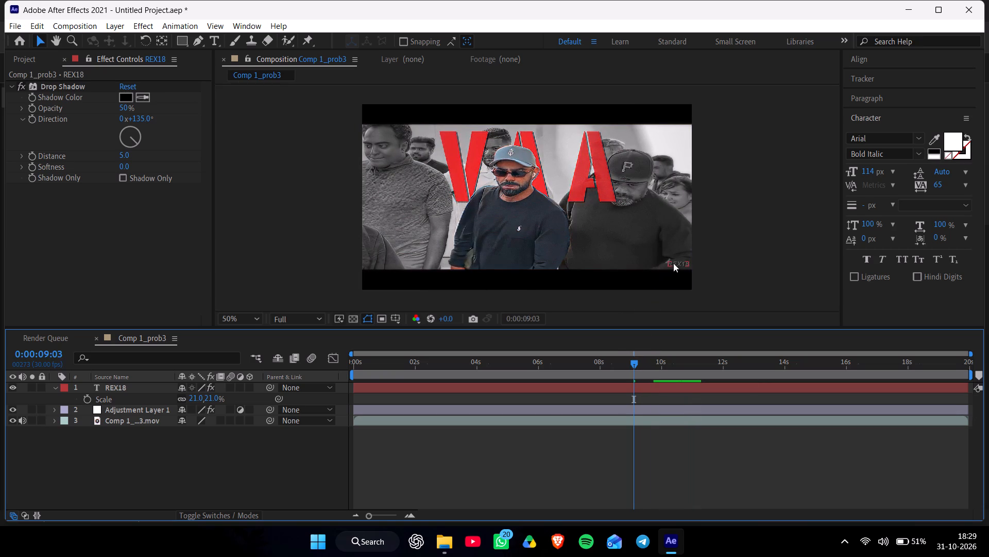
Move the REX18 text just above the bottom black bar, centre it horizontally in the composition, and preview from 0:00:09:03.
{"action": "left_click_drag", "start_coordinate": [677, 263], "coordinate": [652, 265]}
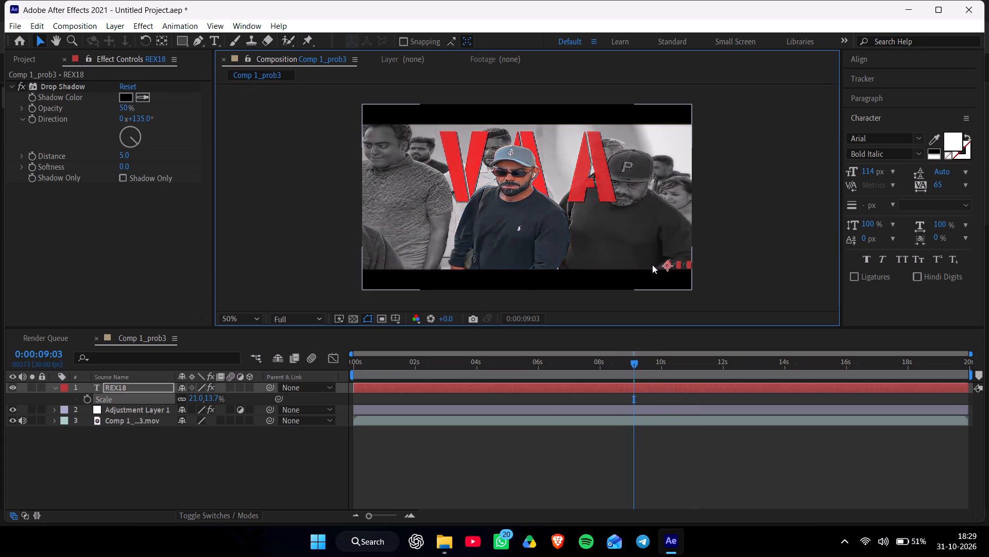
{"action": "key", "text": "ctrl+z"}
{"action": "left_click_drag", "start_coordinate": [684, 263], "coordinate": [676, 263]}
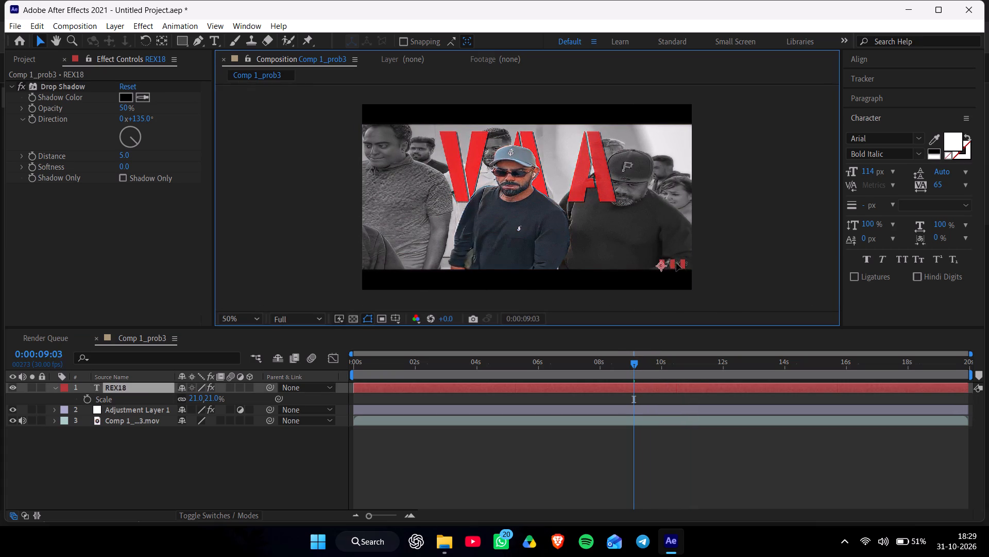
{"action": "left_click_drag", "start_coordinate": [676, 263], "coordinate": [557, 263]}
{"action": "left_click_drag", "start_coordinate": [557, 263], "coordinate": [549, 263]}
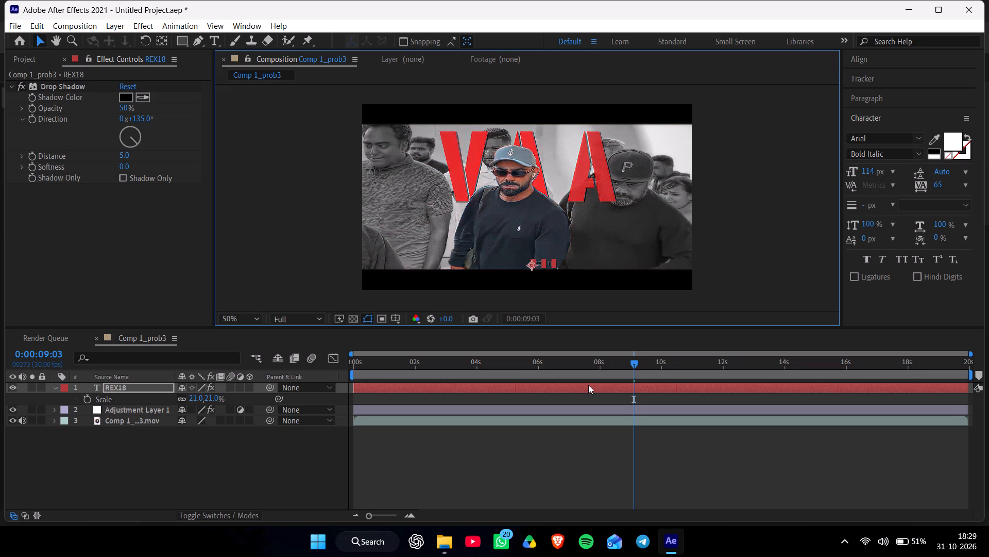
{"action": "left_click", "coordinate": [588, 385]}
{"action": "left_click", "coordinate": [858, 56]}
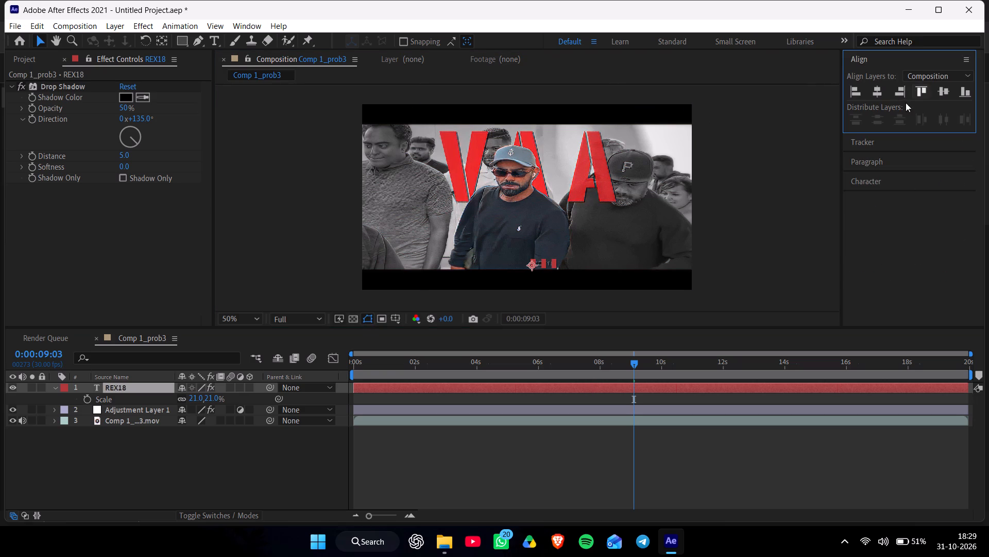
{"action": "left_click", "coordinate": [881, 85]}
{"action": "left_click", "coordinate": [652, 457]}
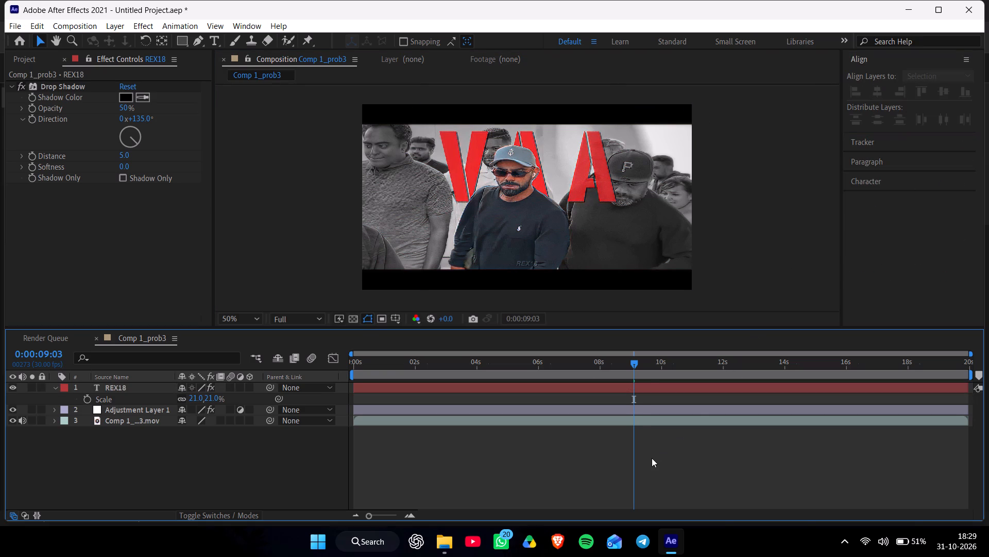
{"action": "key", "text": "space"}
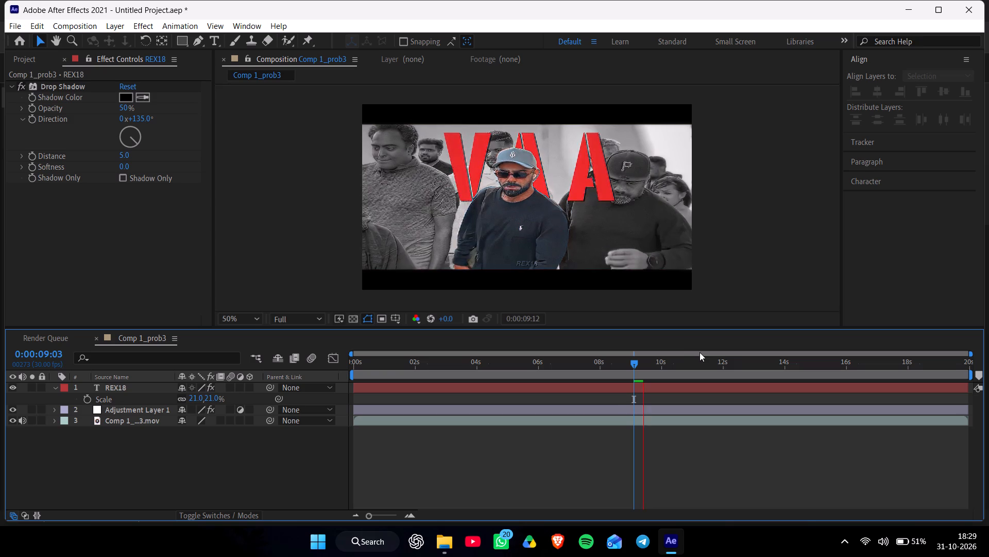
{"action": "left_click", "coordinate": [702, 365]}
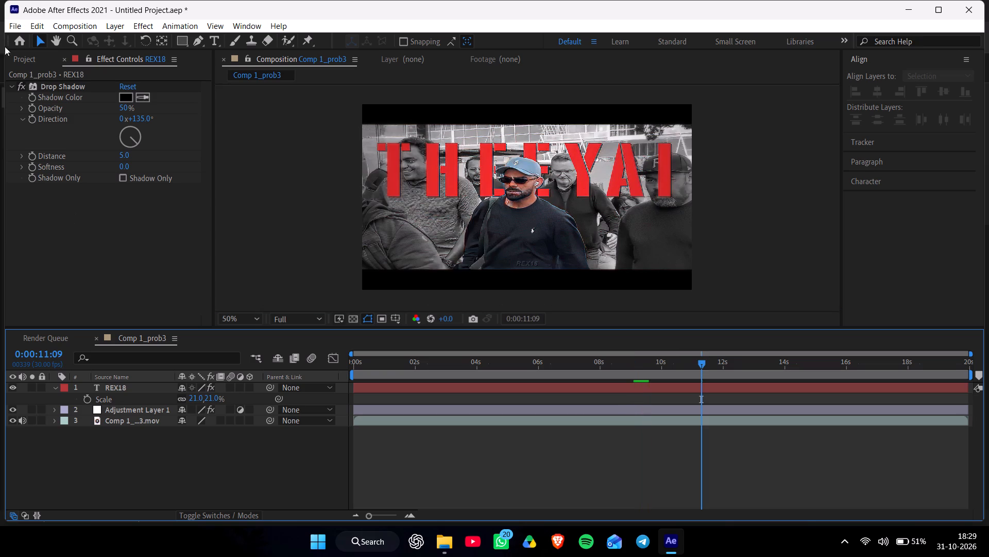
Add the Comp 1_prob3 composition to the render queue.
{"action": "left_click", "coordinate": [8, 29]}
{"action": "left_click", "coordinate": [58, 210]}
{"action": "left_click", "coordinate": [259, 227]}
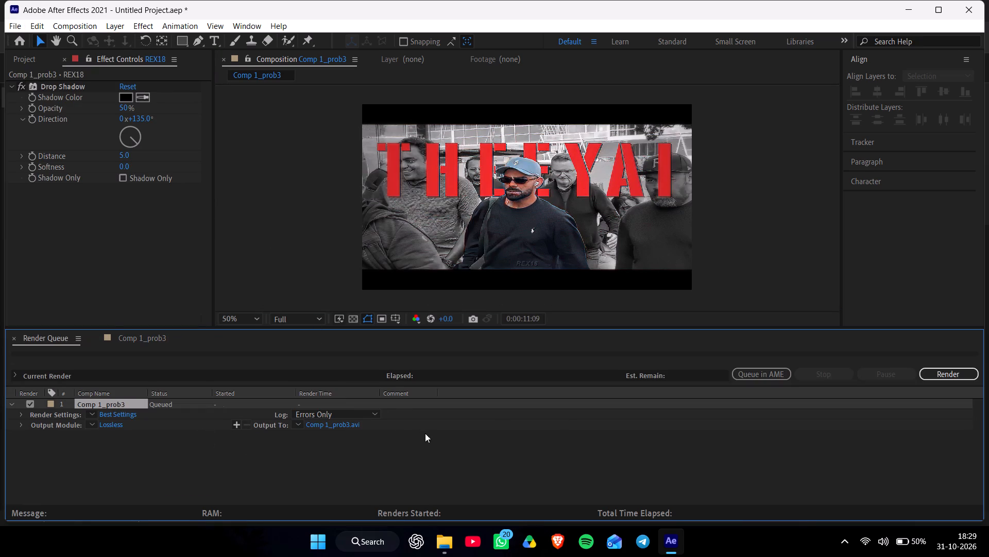
Configure the output module of the Comp 1_prob3 render, trying QuickTime before choosing AVI as the format.
{"action": "left_click", "coordinate": [93, 424]}
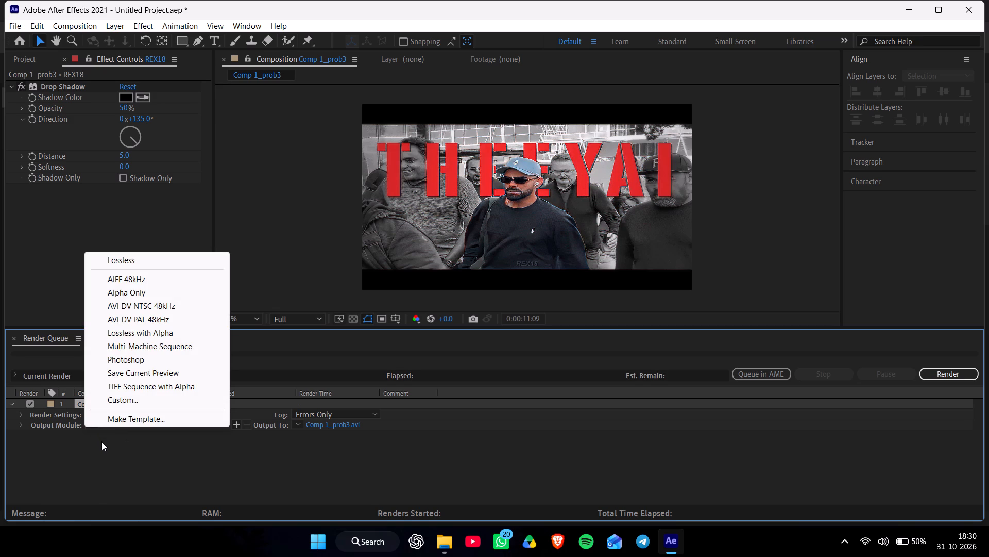
{"action": "left_click", "coordinate": [104, 441]}
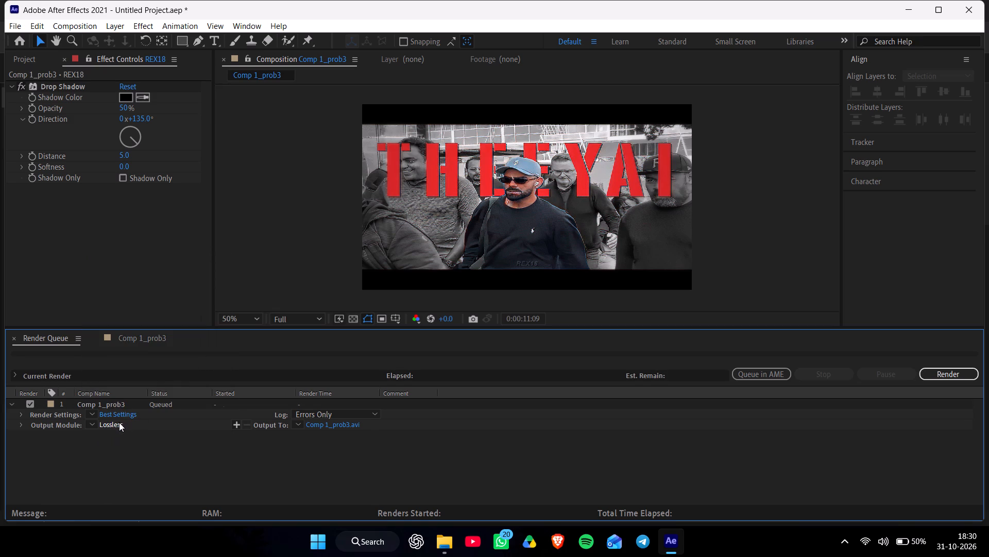
{"action": "left_click", "coordinate": [119, 422]}
{"action": "left_click", "coordinate": [454, 112]}
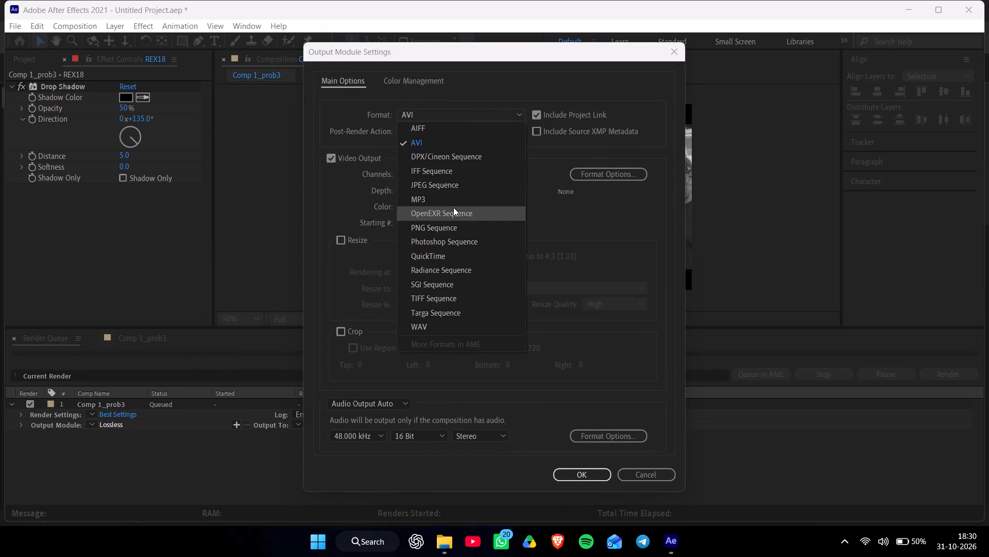
{"action": "left_click", "coordinate": [443, 253]}
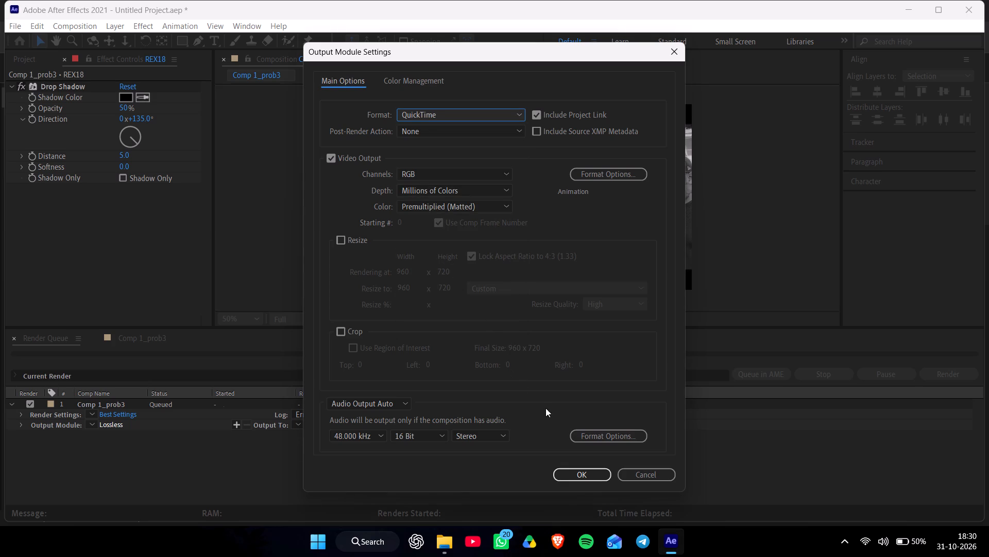
{"action": "left_click", "coordinate": [488, 111]}
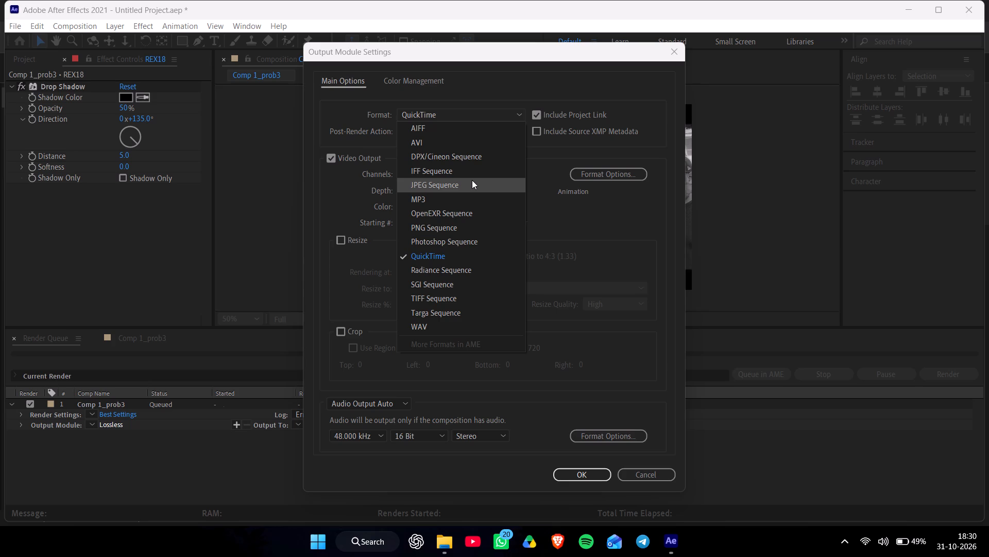
{"action": "scroll", "coordinate": [503, 152], "scroll_direction": "down", "scroll_amount": 1}
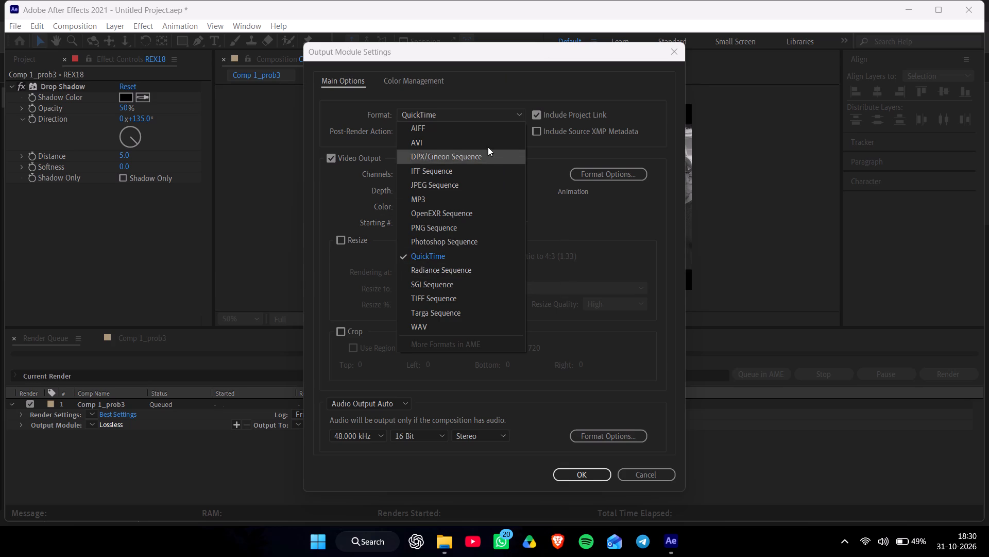
{"action": "left_click", "coordinate": [471, 138]}
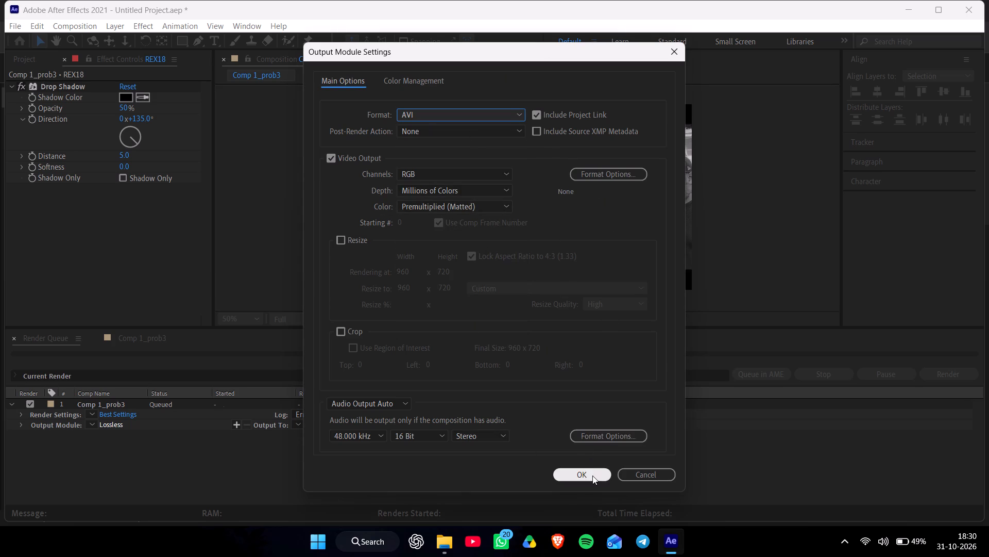
{"action": "left_click", "coordinate": [592, 476]}
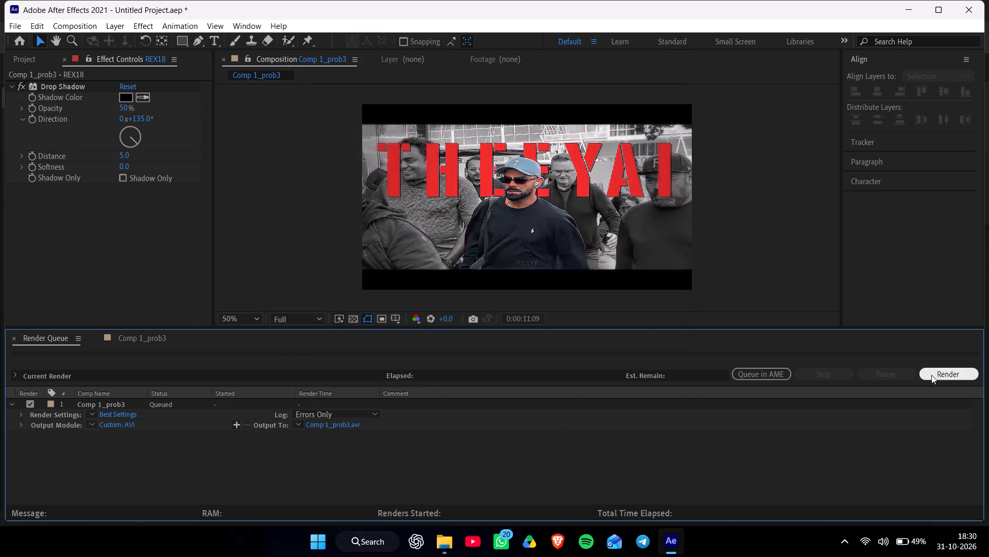
Start rendering the queued Comp 1_prob3 composition.
{"action": "left_click", "coordinate": [931, 375]}
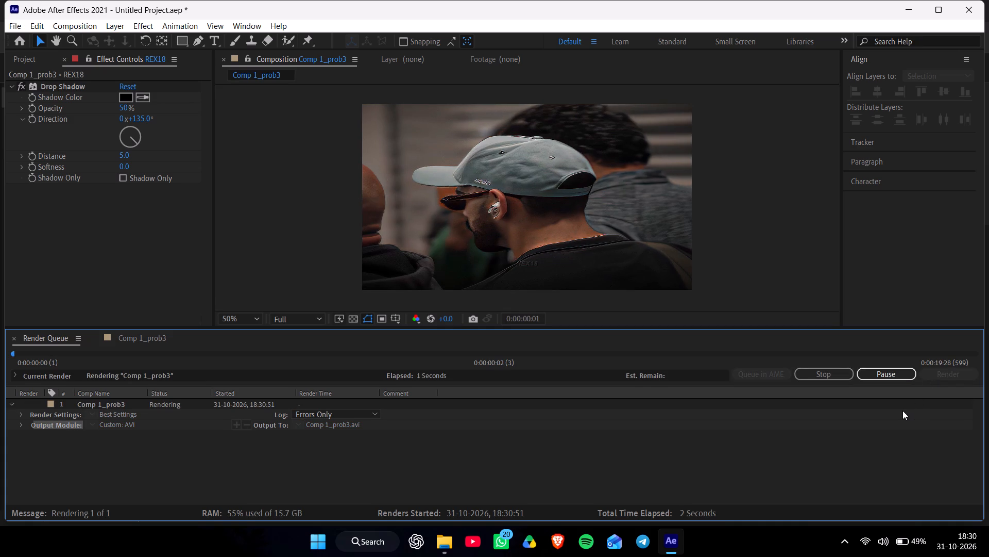
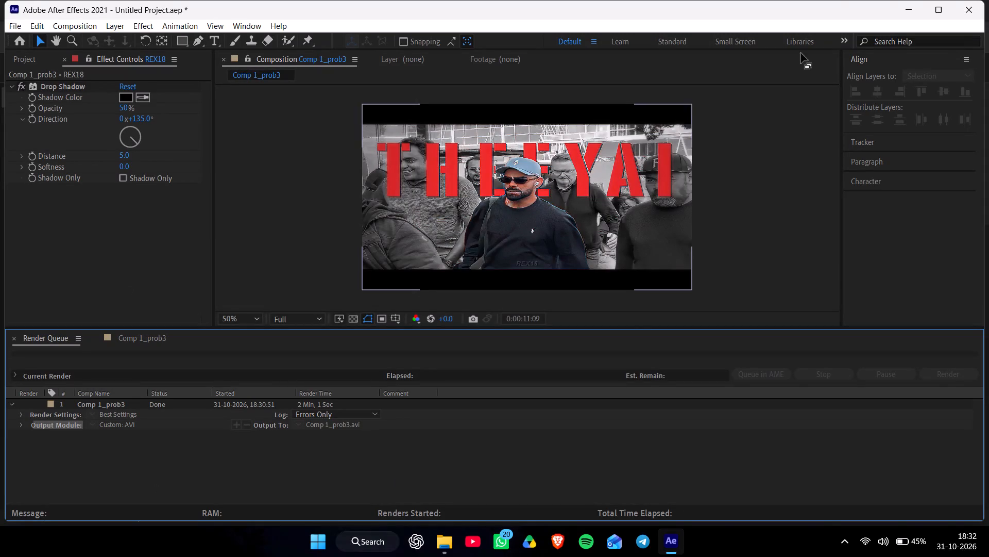
Close After Effects, discarding the unsaved changes to Untitled Project.aep.
{"action": "left_click", "coordinate": [971, 9]}
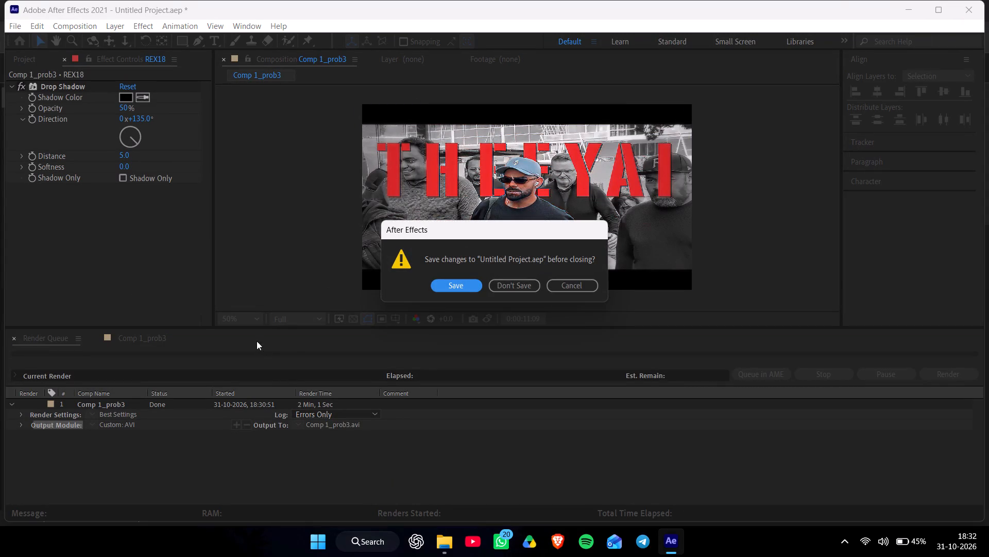
{"action": "left_click", "coordinate": [522, 281]}
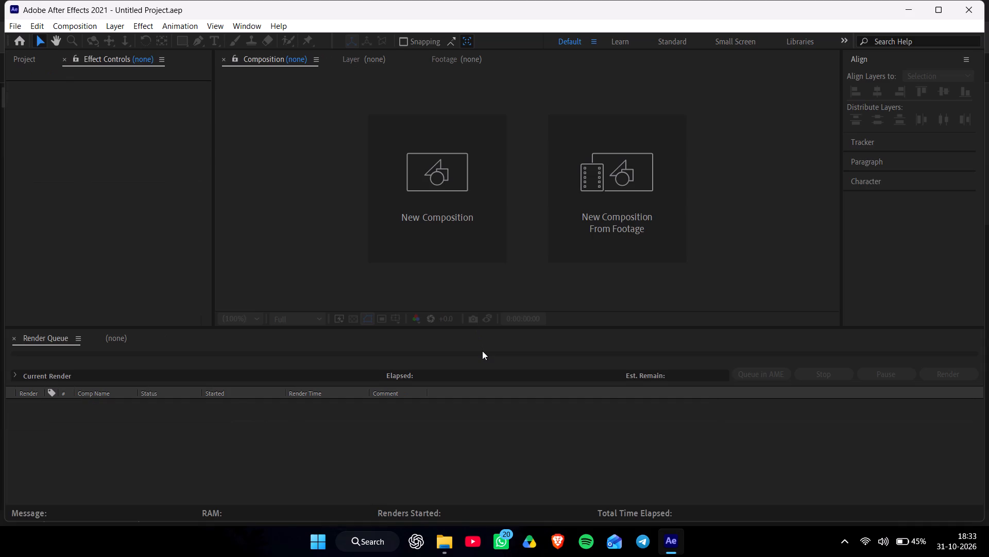
{"action": "left_click", "coordinate": [970, 5]}
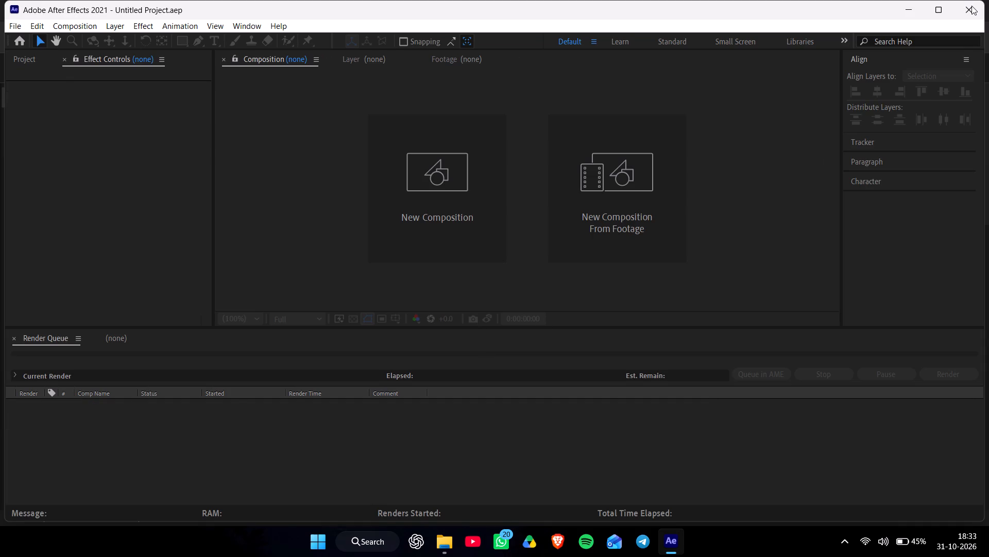
{"action": "left_click", "coordinate": [972, 6]}
Bring up the open File Explorer window and close it.
{"action": "left_click", "coordinate": [433, 554]}
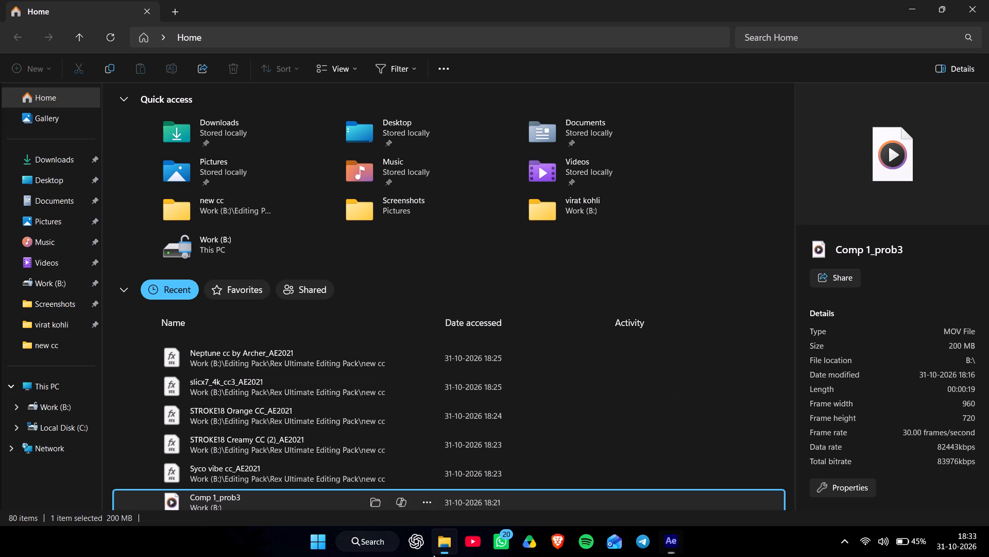
{"action": "left_click", "coordinate": [987, 0]}
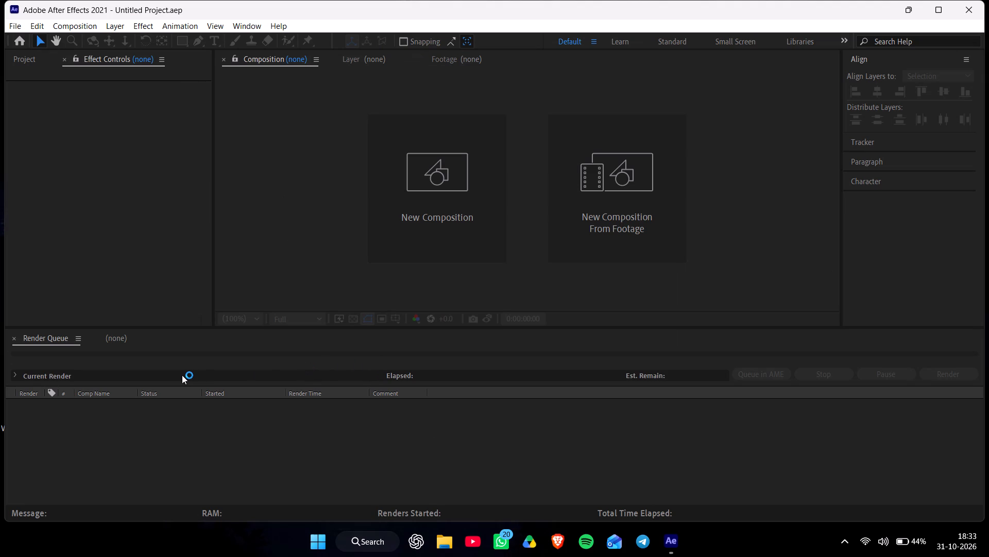
Launch Topaz Video AI from its desktop shortcut.
{"action": "left_click", "coordinate": [670, 536]}
{"action": "scroll", "coordinate": [670, 536], "scroll_direction": "up", "scroll_amount": 6}
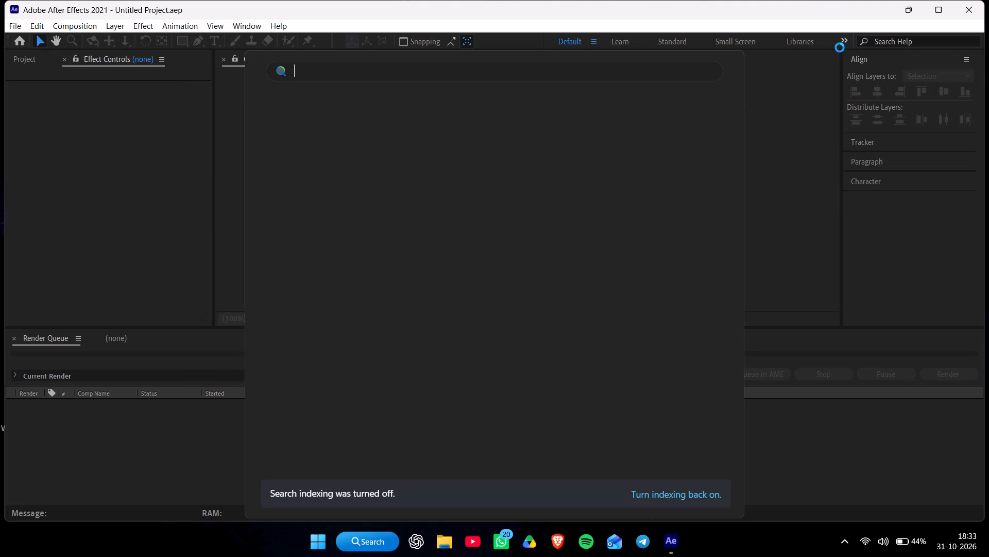
{"action": "type", "text": "top"}
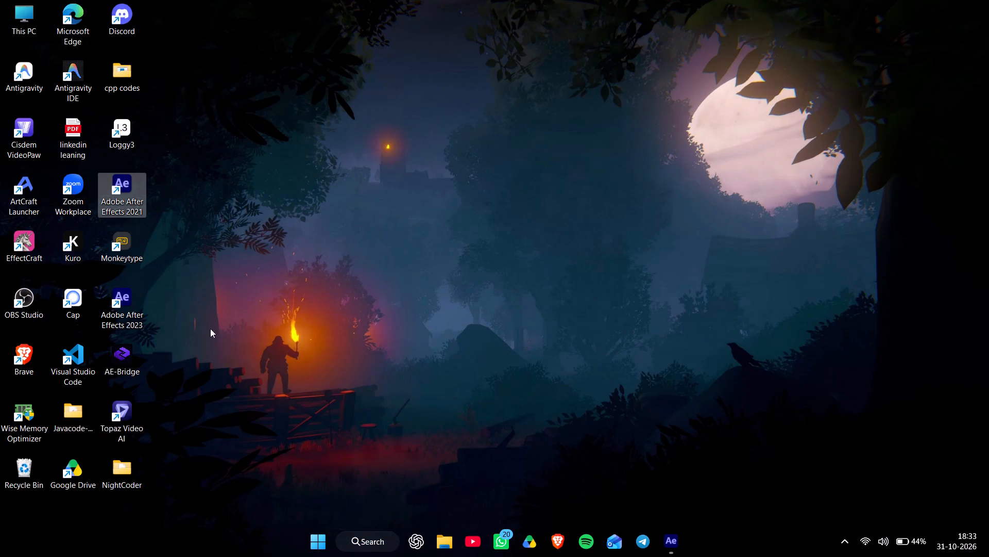